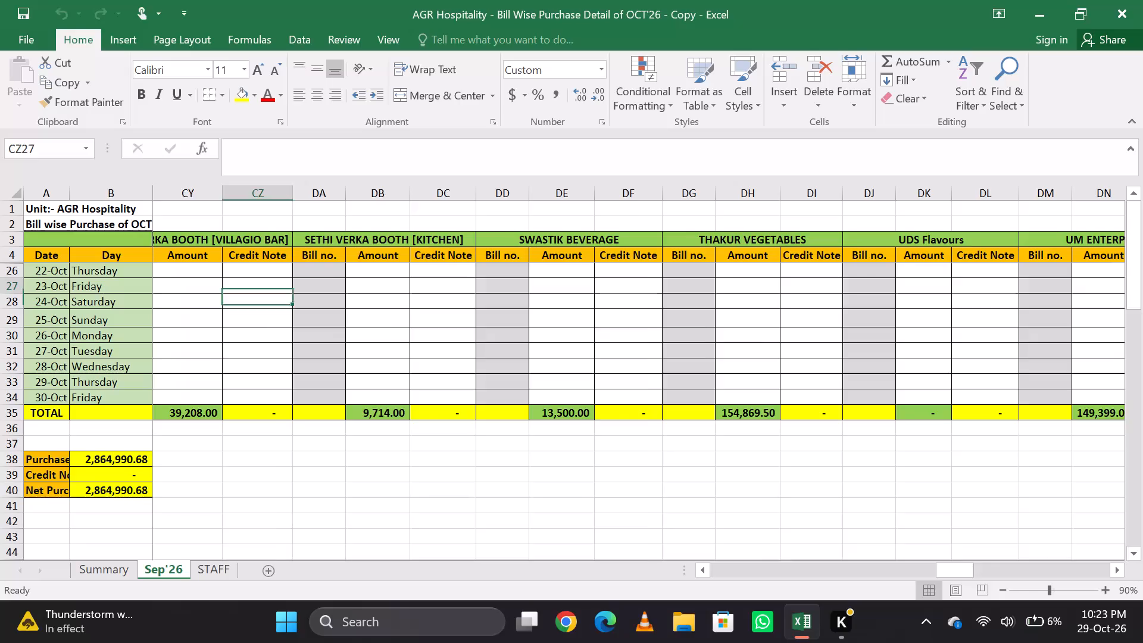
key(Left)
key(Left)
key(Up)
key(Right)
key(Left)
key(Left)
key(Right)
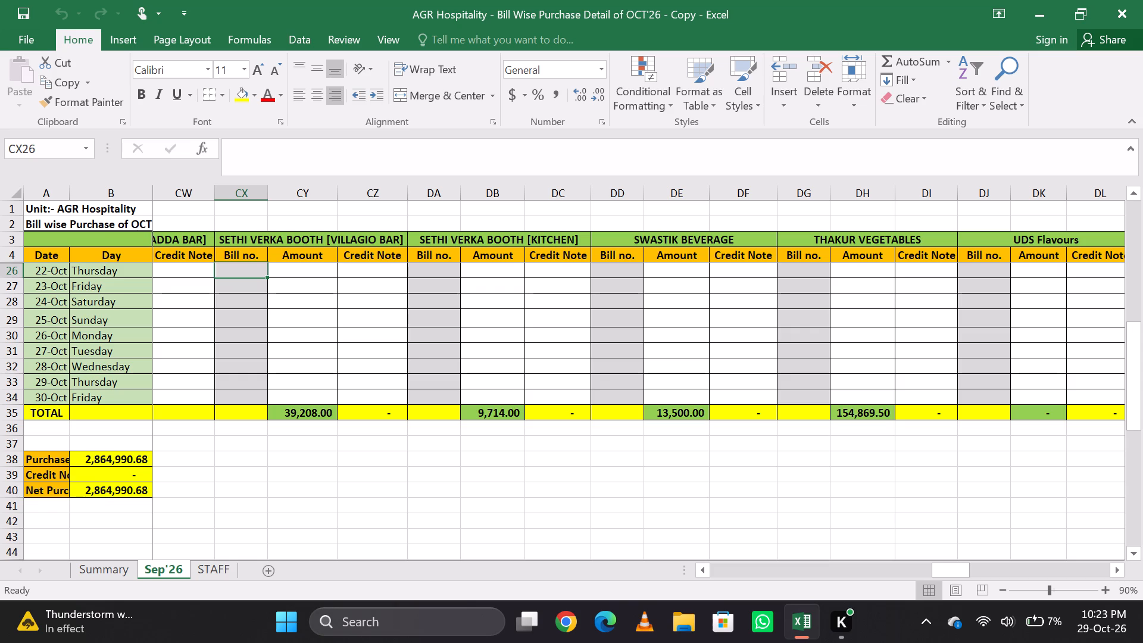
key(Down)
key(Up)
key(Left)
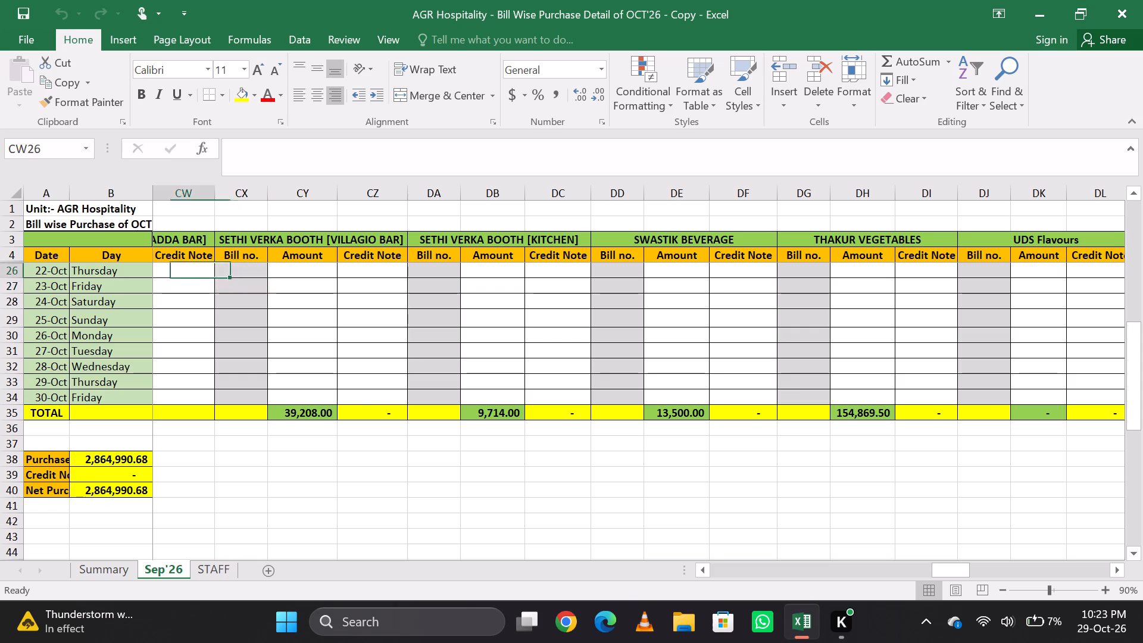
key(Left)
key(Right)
Find the SETHI VERKA BOOTH [KITCHEN] block and record bill no. 3238 with amount 330 for 22-Oct.
key(ctrl+f)
key(BackSpace)
key(BackSpace)
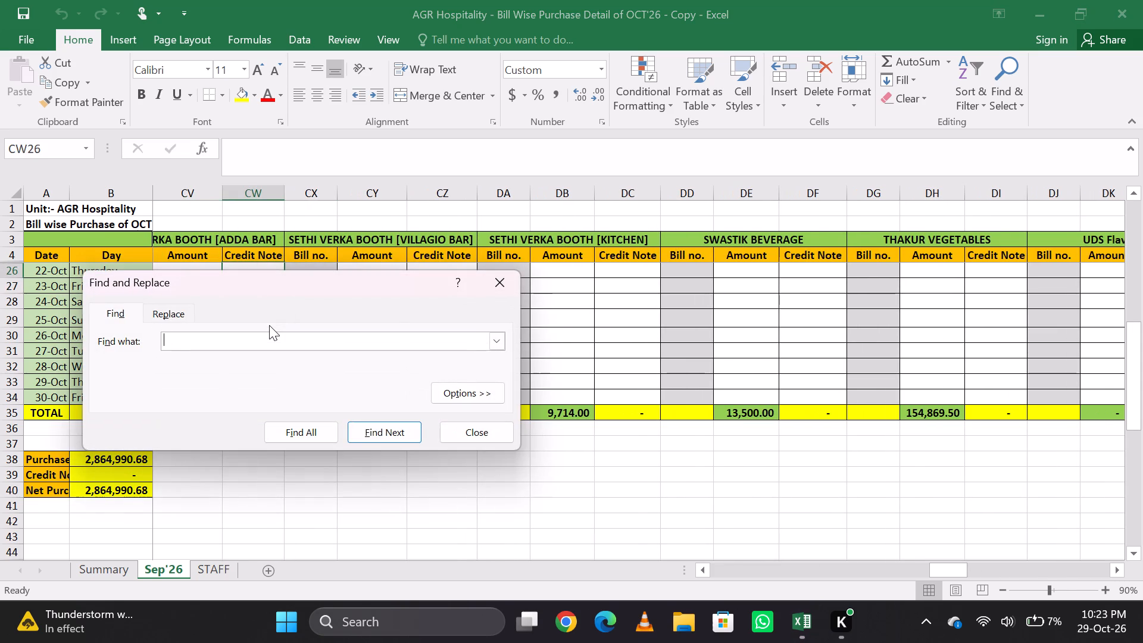
key(BackSpace)
key(BackSpace)
key(BackSpace)
text(seth)
key(Return)
key(Escape)
key(Right)
key(Right)
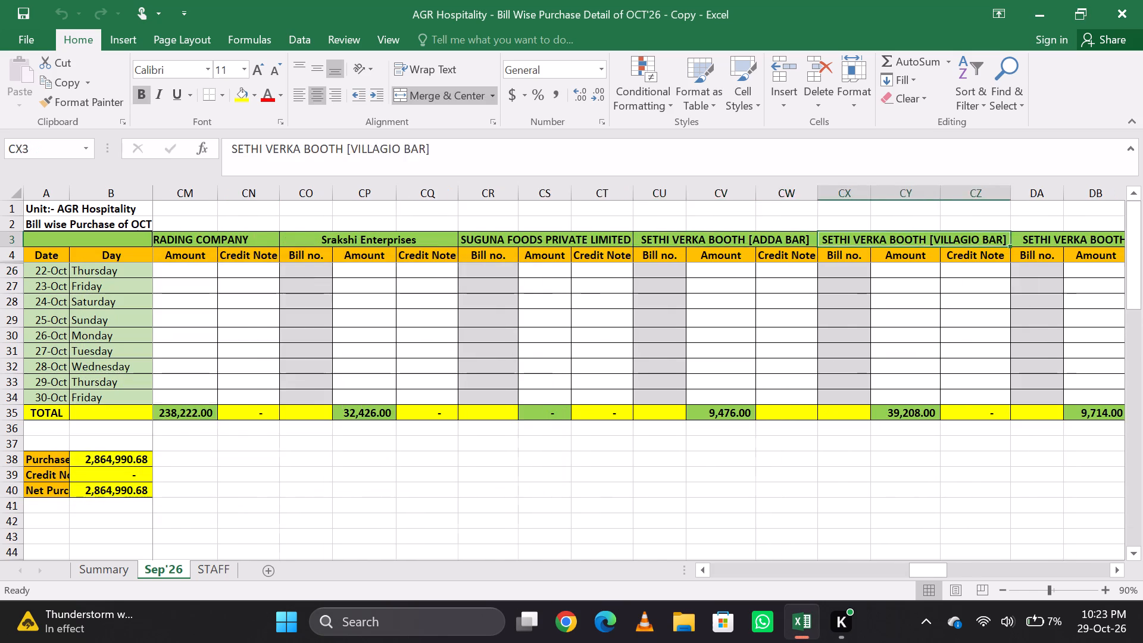
key(Left)
key(Left)
key(Left)
key(Down)
key(Right)
key(Down)
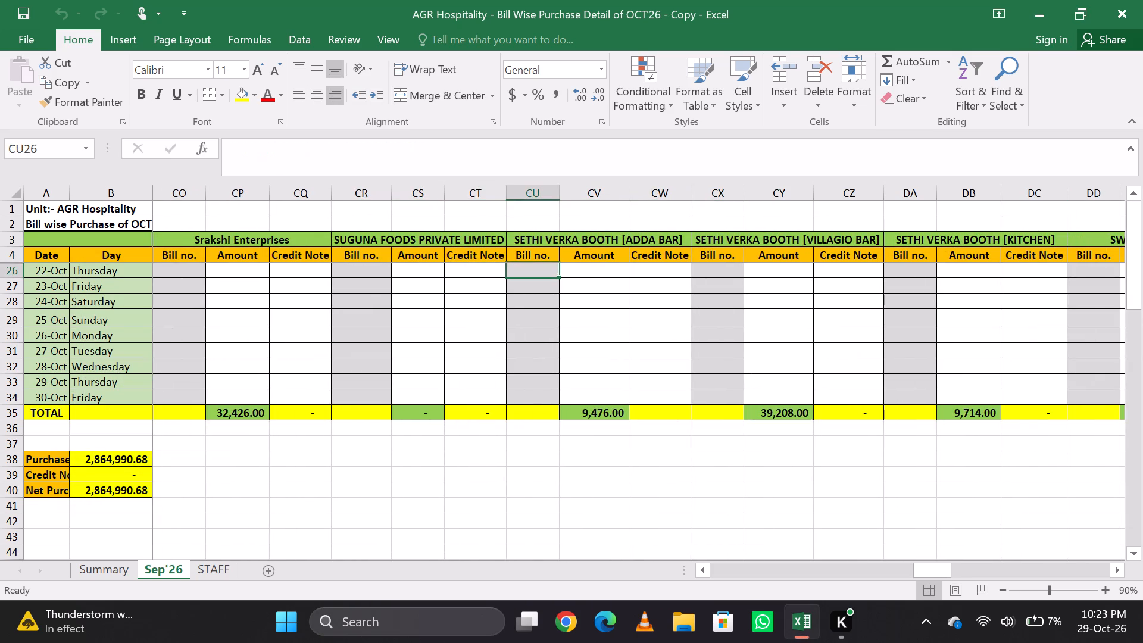
key(Right)
key(Right)
key(Right)
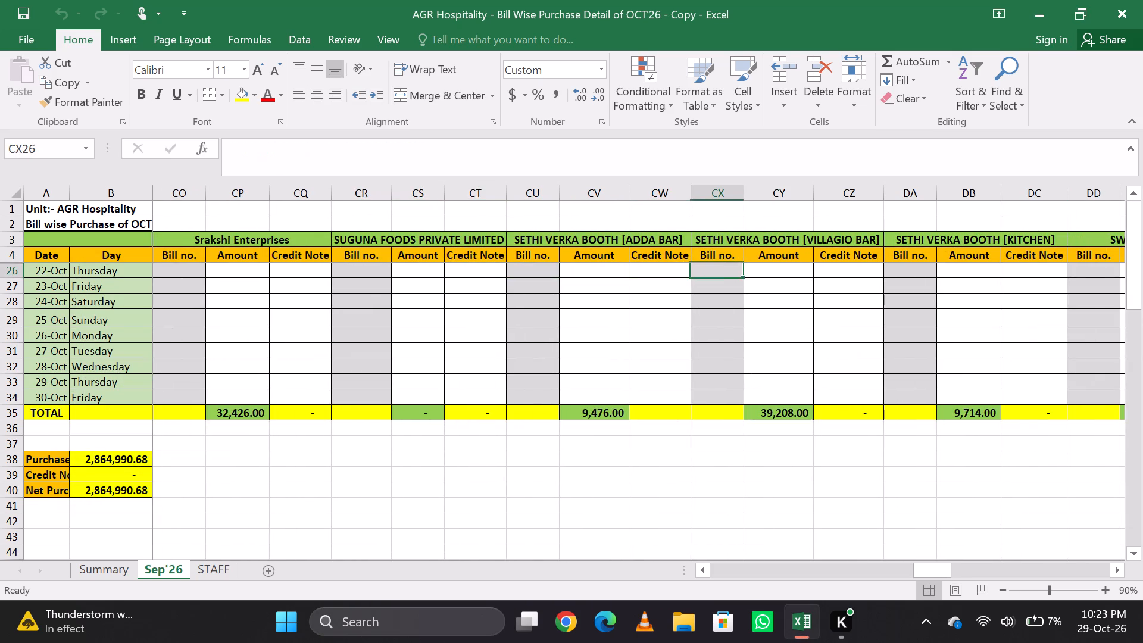
key(Right)
key(Right)
key(Right)
key(Left)
key(Right)
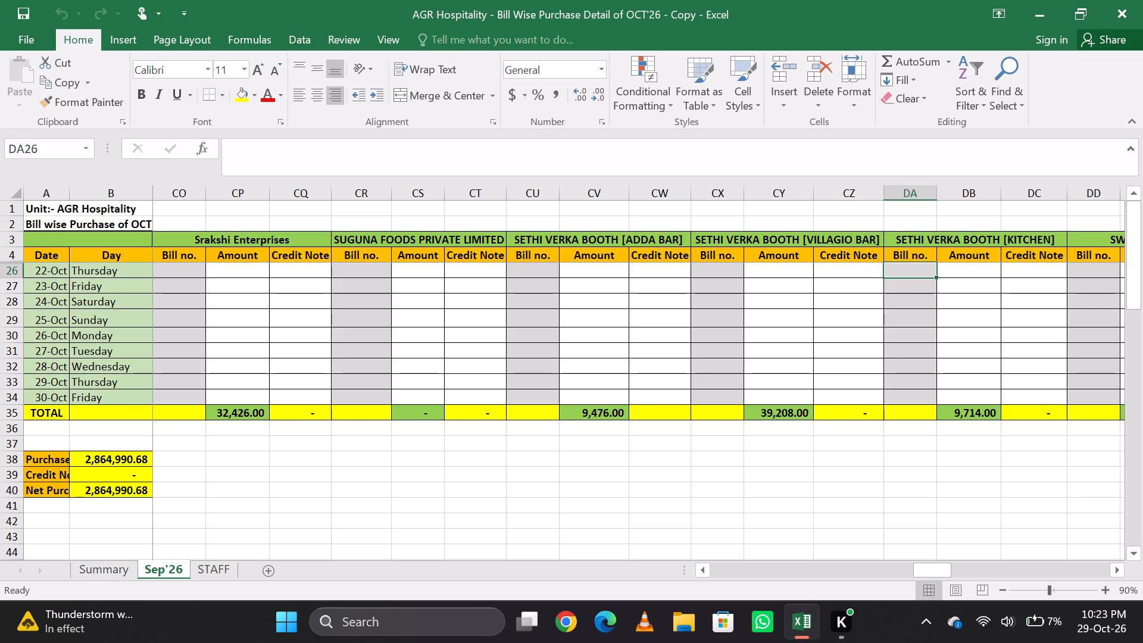
text(3238)
key(Tab)
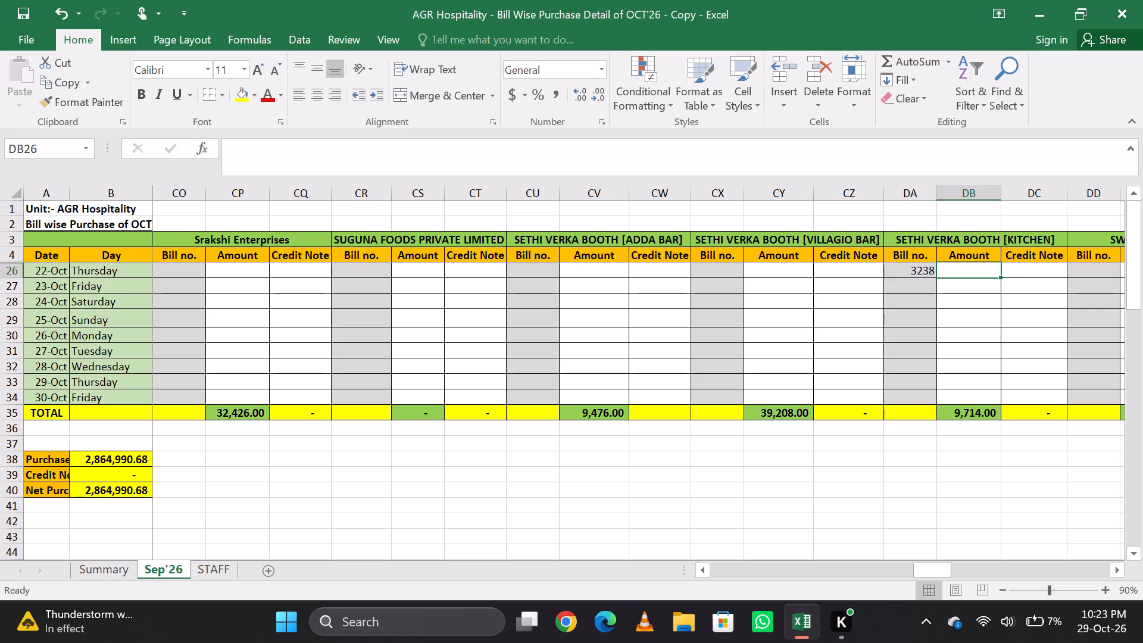
text(330)
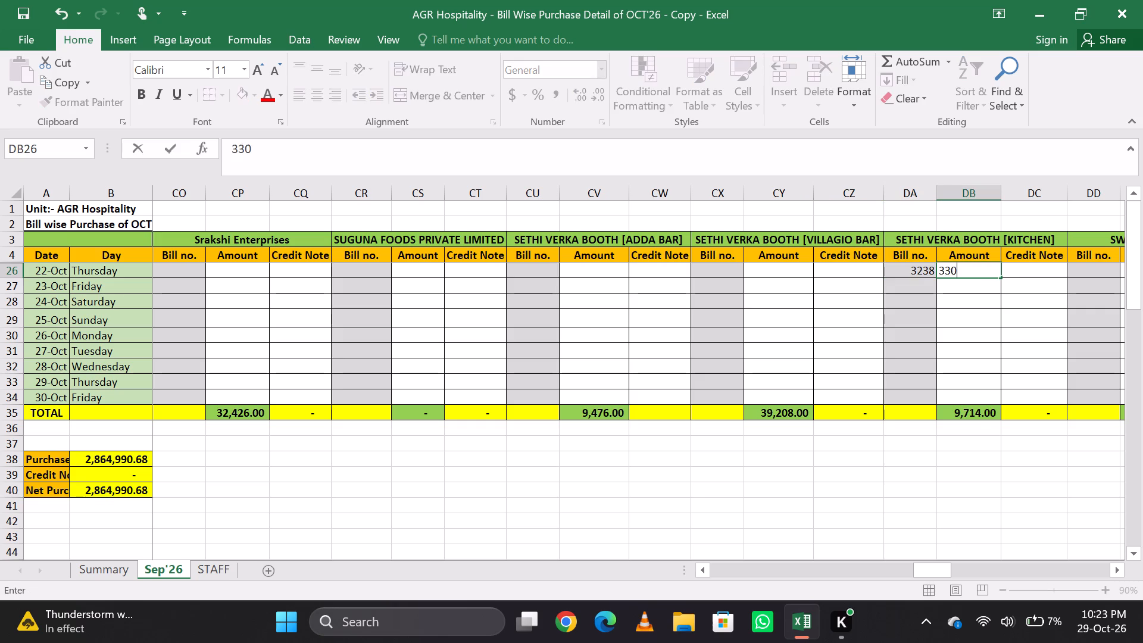
key(Return)
key(Up)
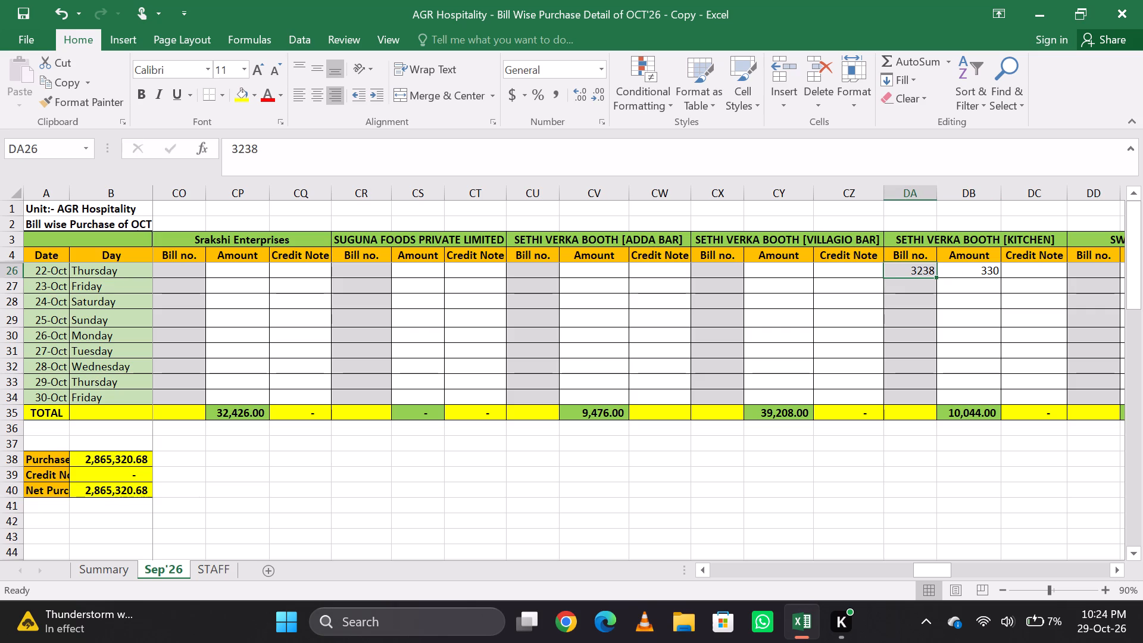
Find the THAKUR VEGETABLES block and record bill no. 22361 with amount 425 for 22-Oct.
key(ctrl+f)
text(thal)
key(Return)
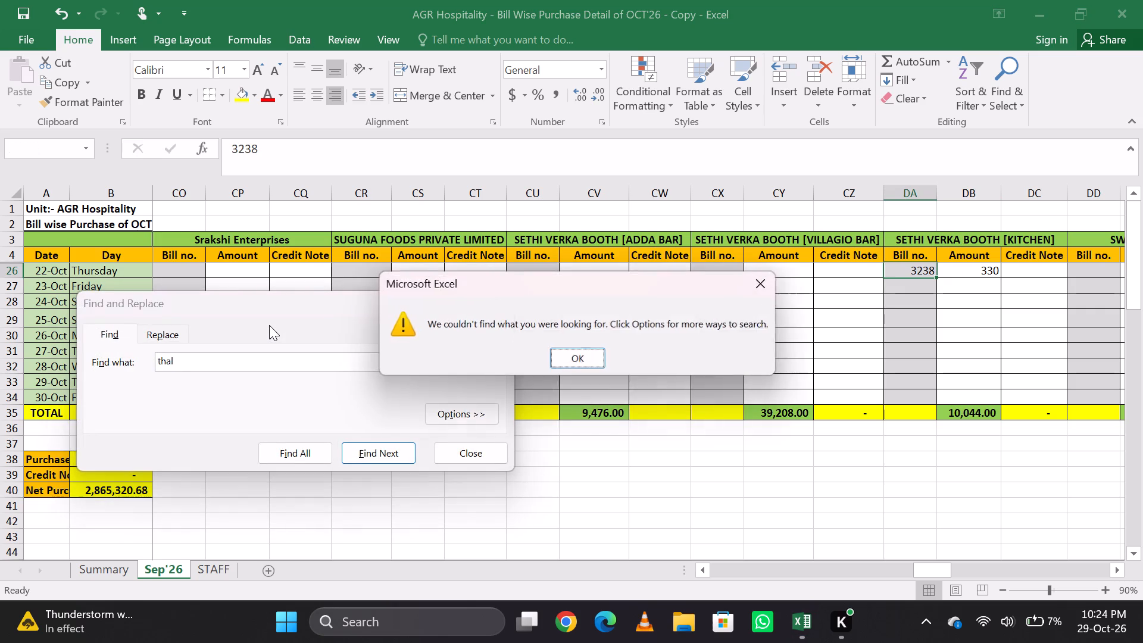
key(Return)
key(BackSpace)
key(Return)
key(Escape)
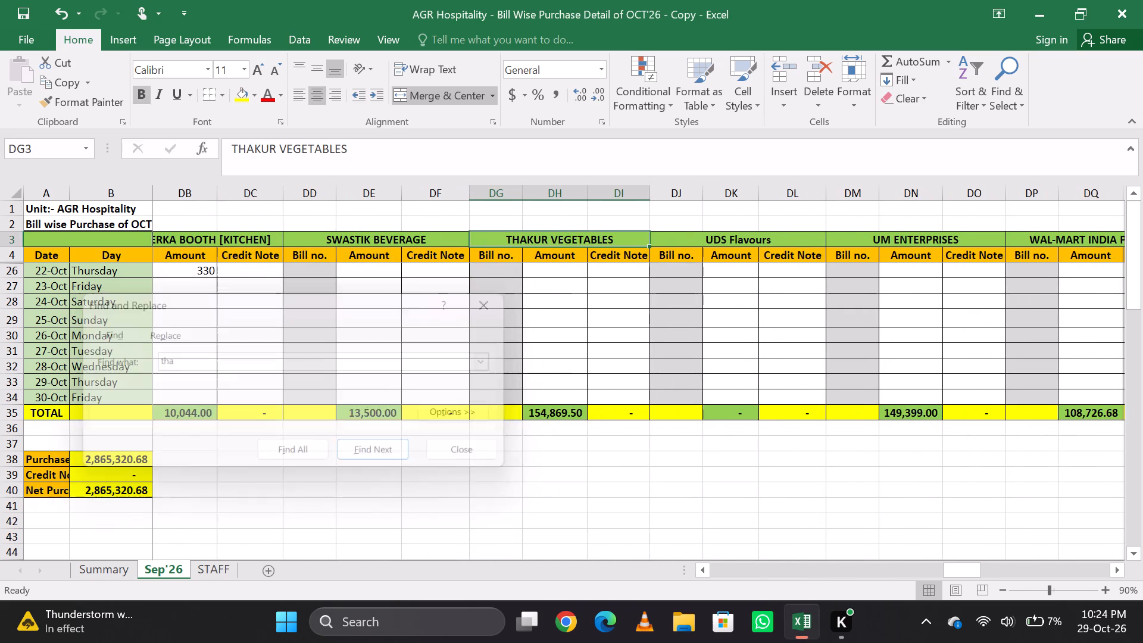
key(Down)
key(Down)
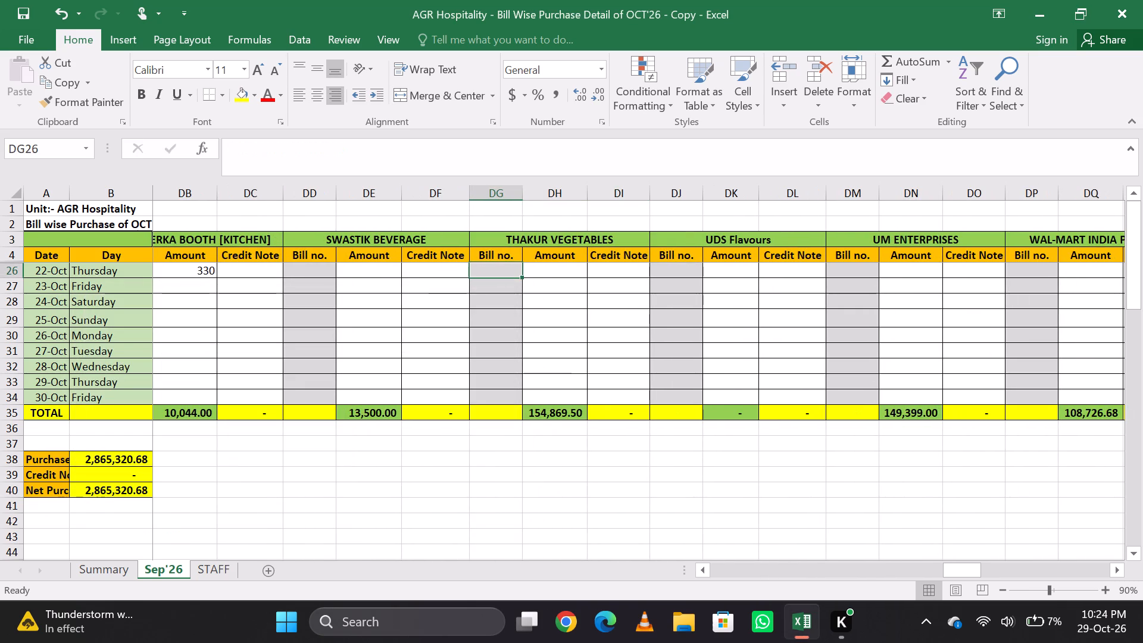
text(22361)
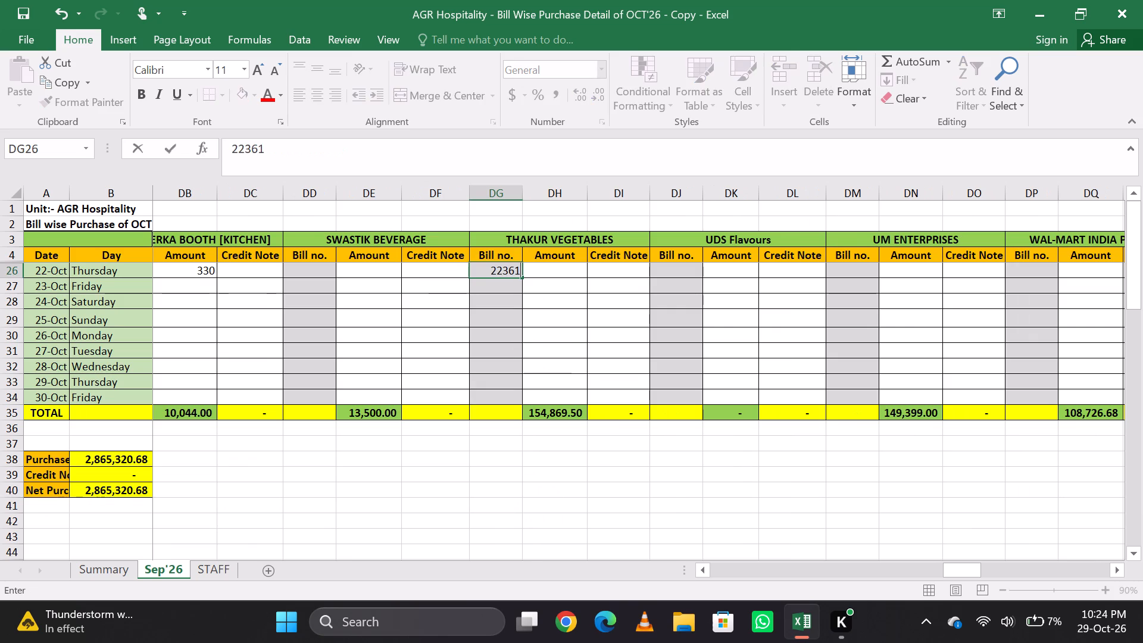
key(Tab)
key(Right)
key(Left)
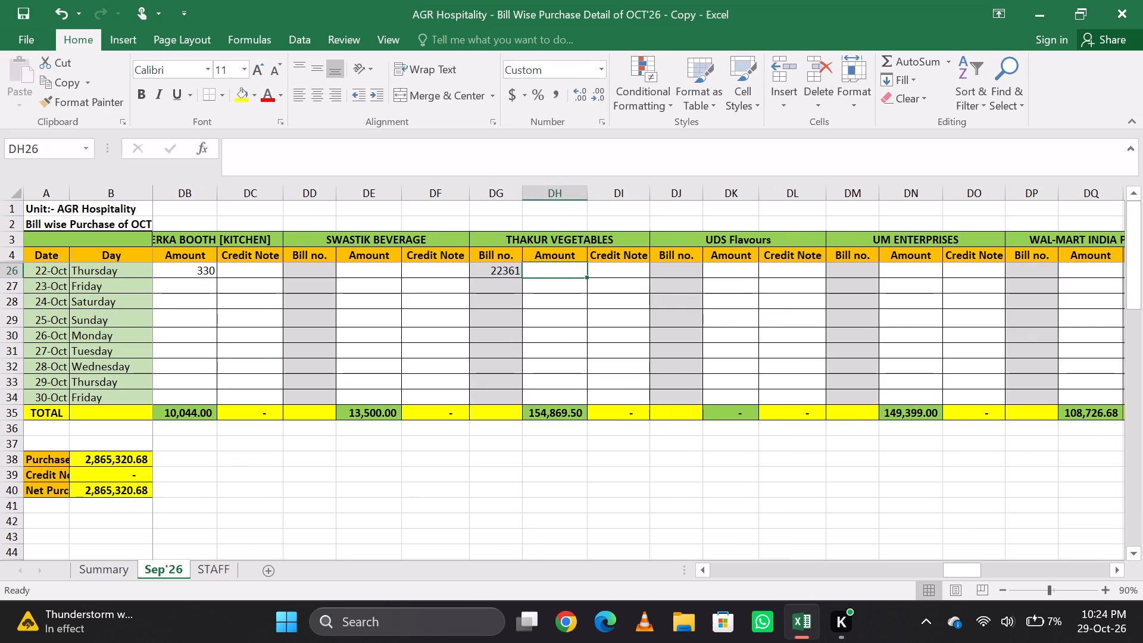
text(425)
key(Right)
key(Left)
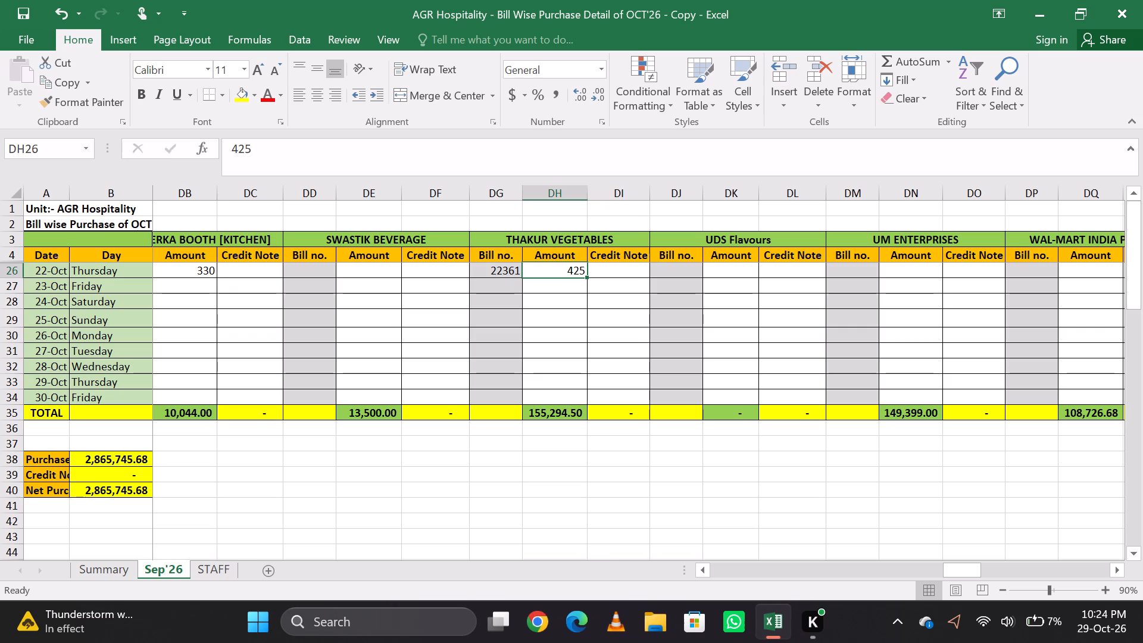
key(Down)
key(Up)
Find the SHIVAM VEGETAVBLE & FRUITS [KITCHEN] block and record bill no. 5297 with amount 2366 for 22-Oct.
key(ctrl+f)
text(shiv)
key(Return)
key(Escape)
key(Down)
key(Down)
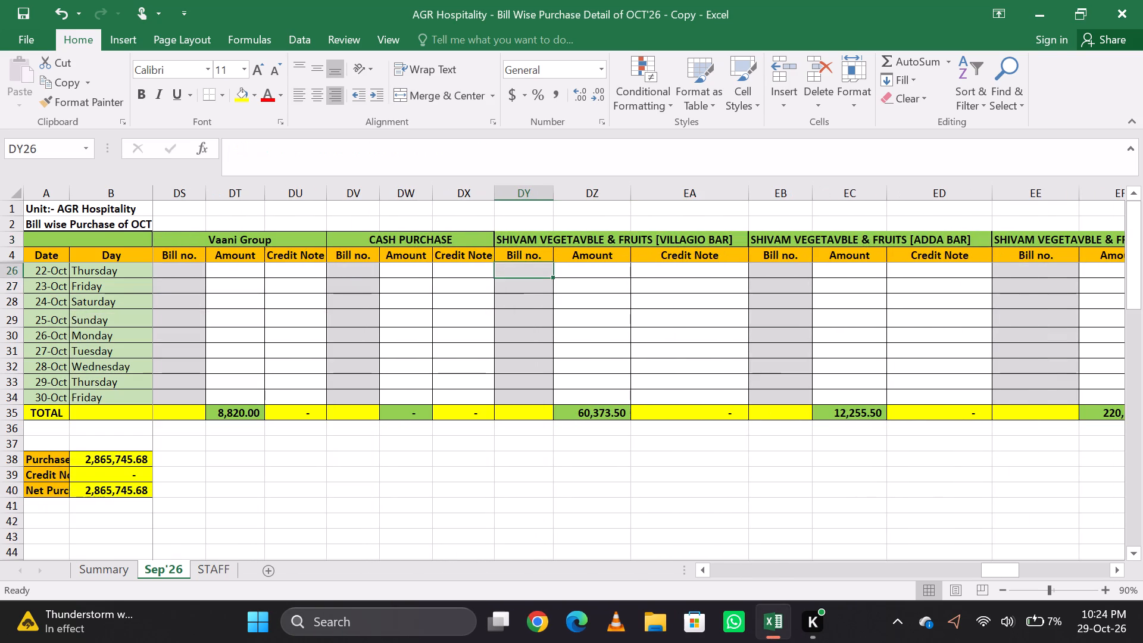
key(Right)
key(Right)
key(Right)
key(Right)
key(Right)
key(Right)
key(Right)
key(Right)
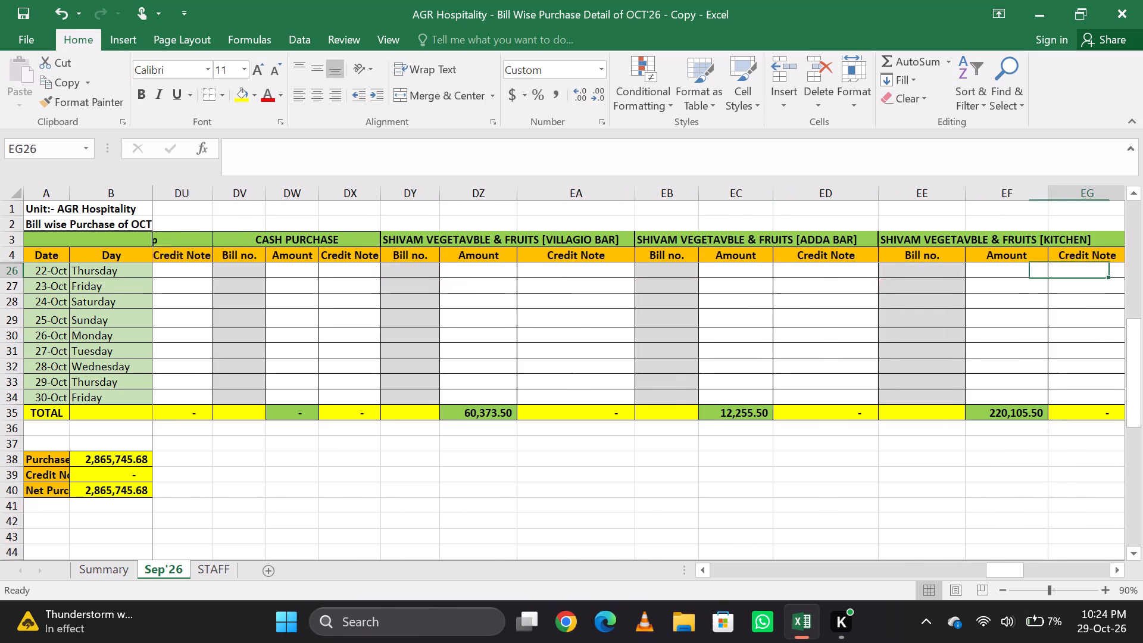
key(Left)
key(Left)
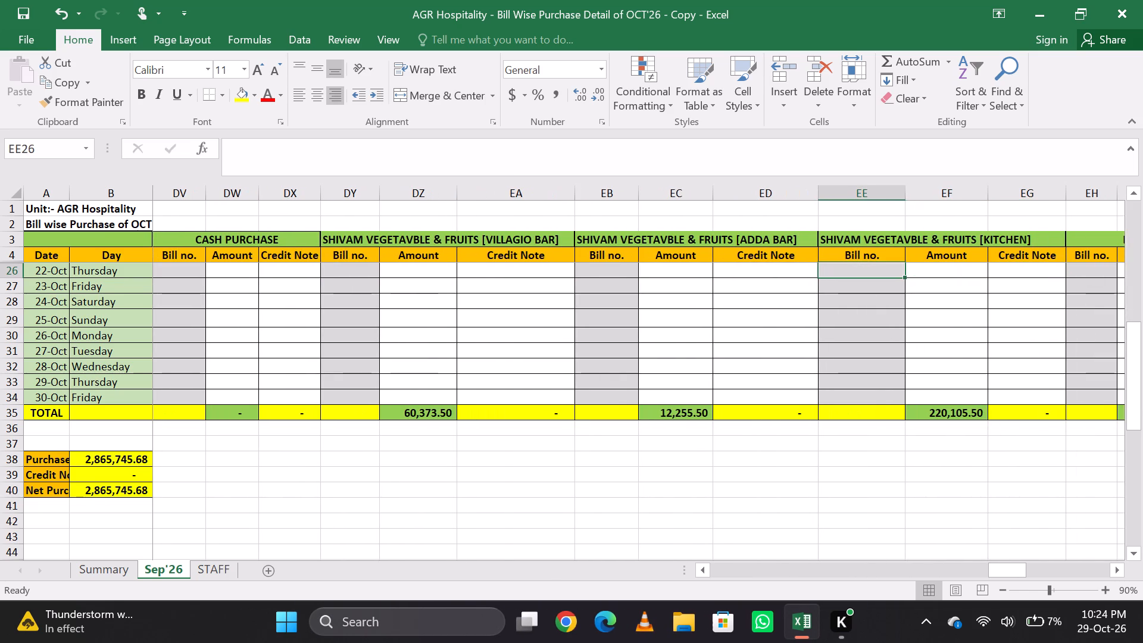
text(5297)
key(Right)
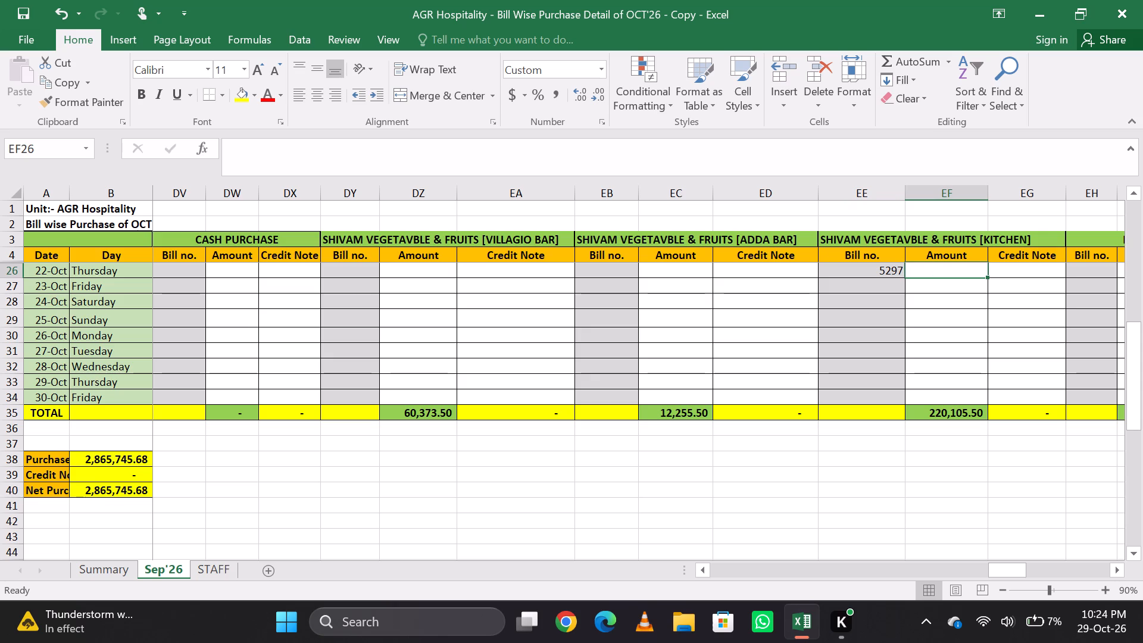
text(2366)
key(Right)
key(Left)
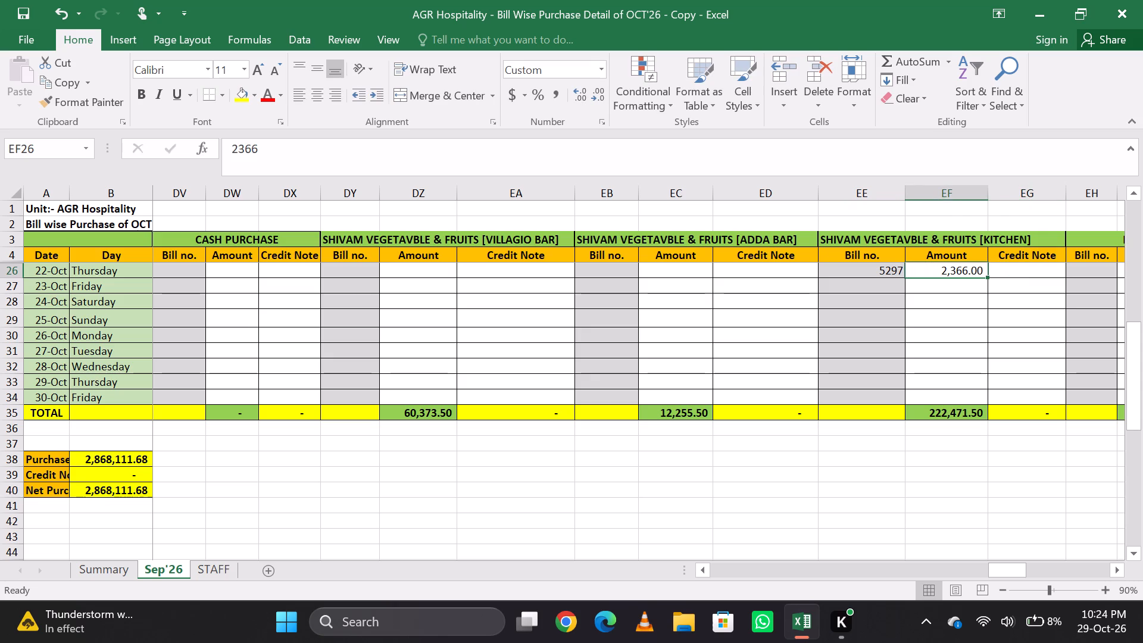
Find the Mirimal F&b Services Pvt Ltd block and record bill no. 11867 with amount 84769 for 22-Oct.
key(ctrl+f)
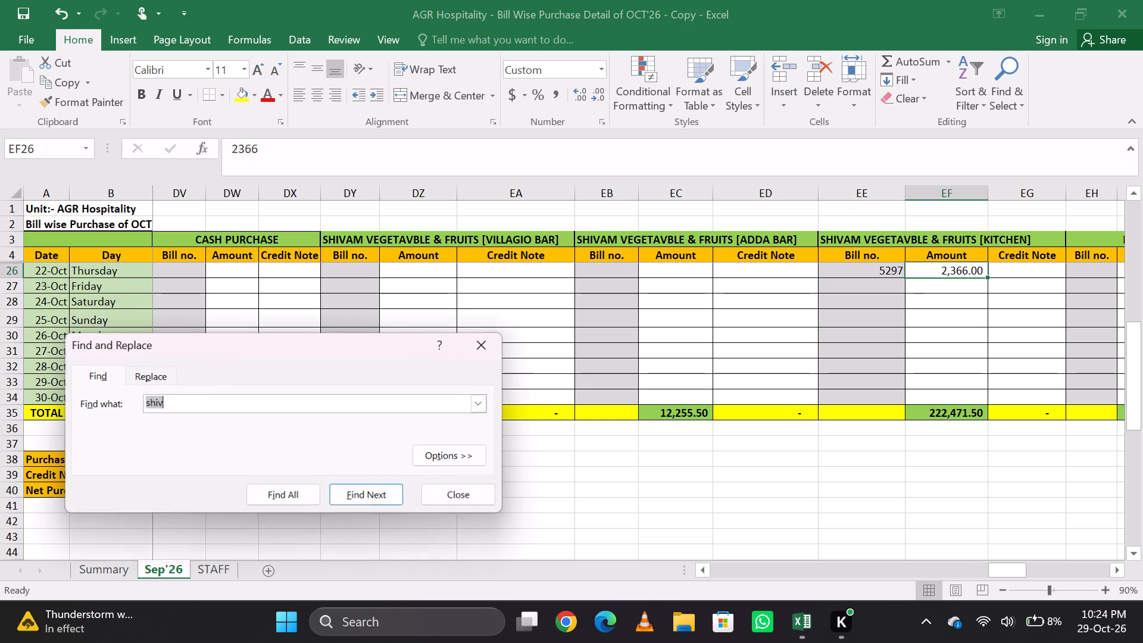
text(miri)
key(Return)
key(Escape)
key(Down)
key(Down)
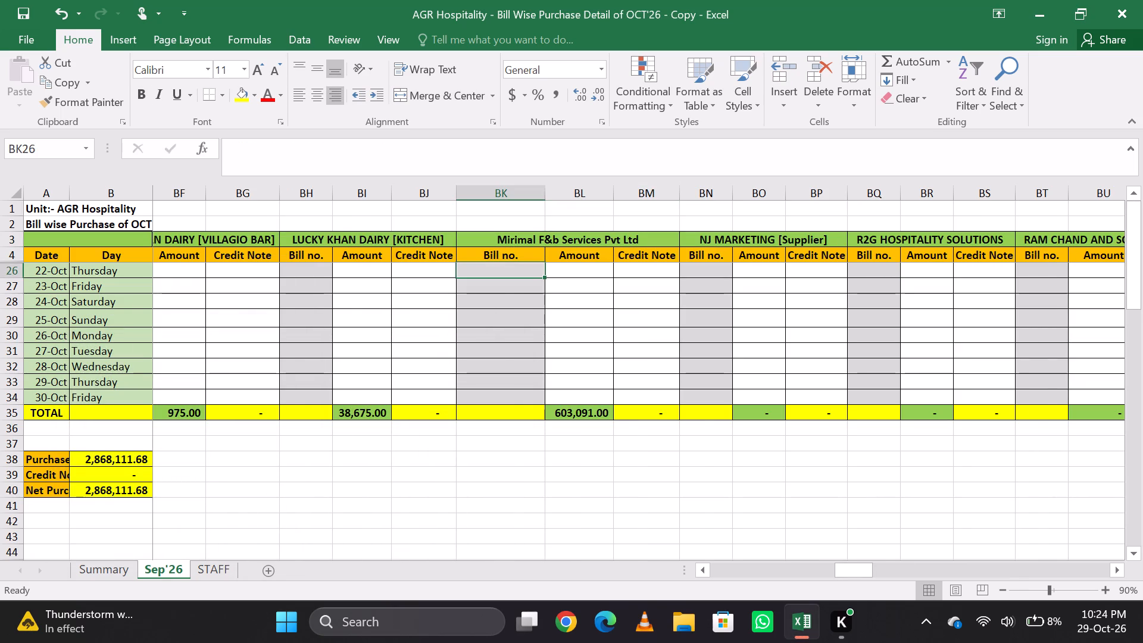
text(118)
text(67)
key(Tab)
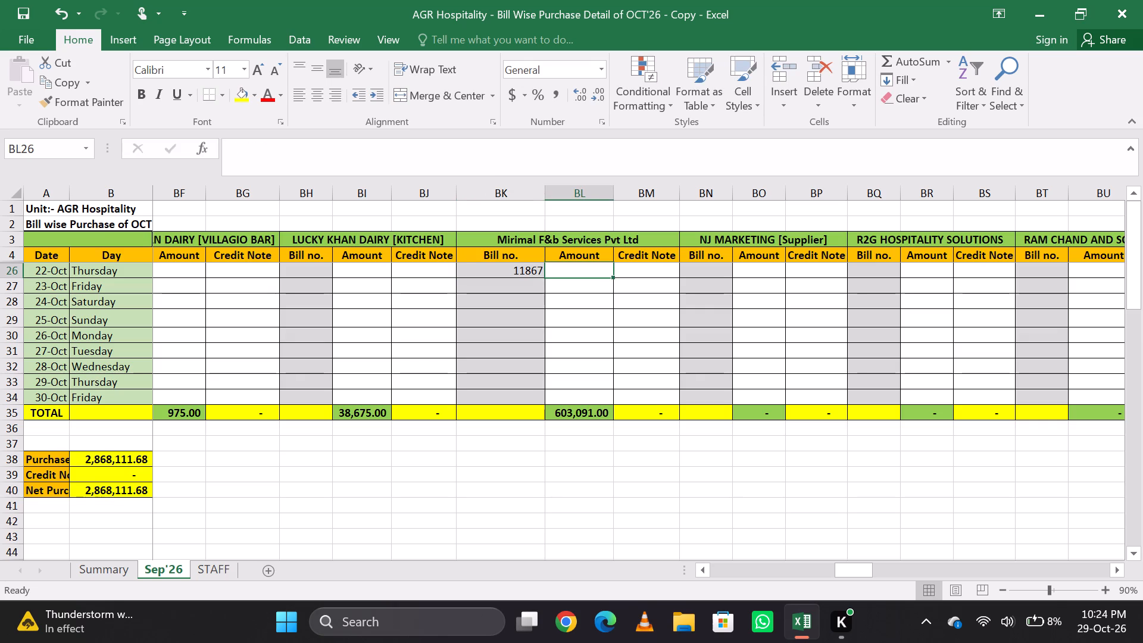
text(84)
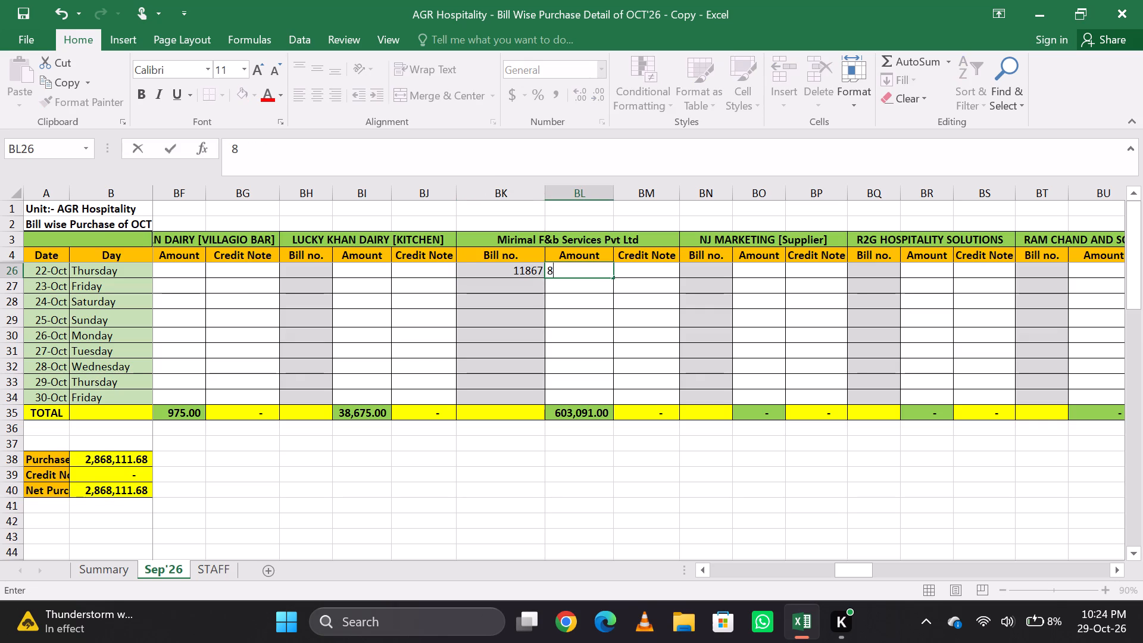
text(768)
key(BackSpace)
key(9)
key(Tab)
key(Left)
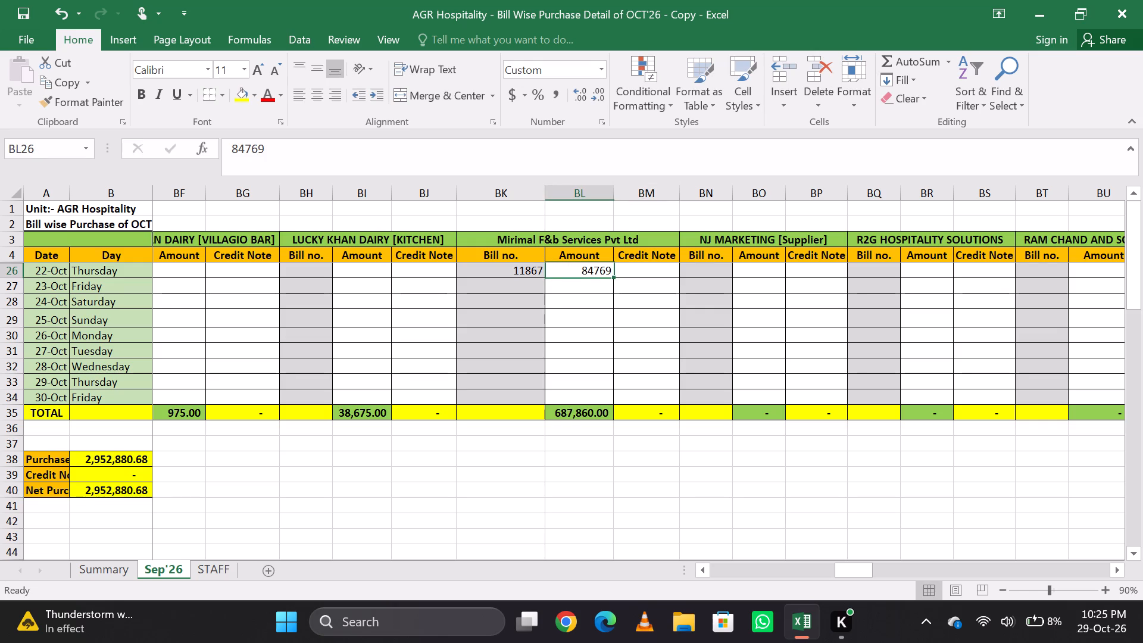
key(Right)
key(Left)
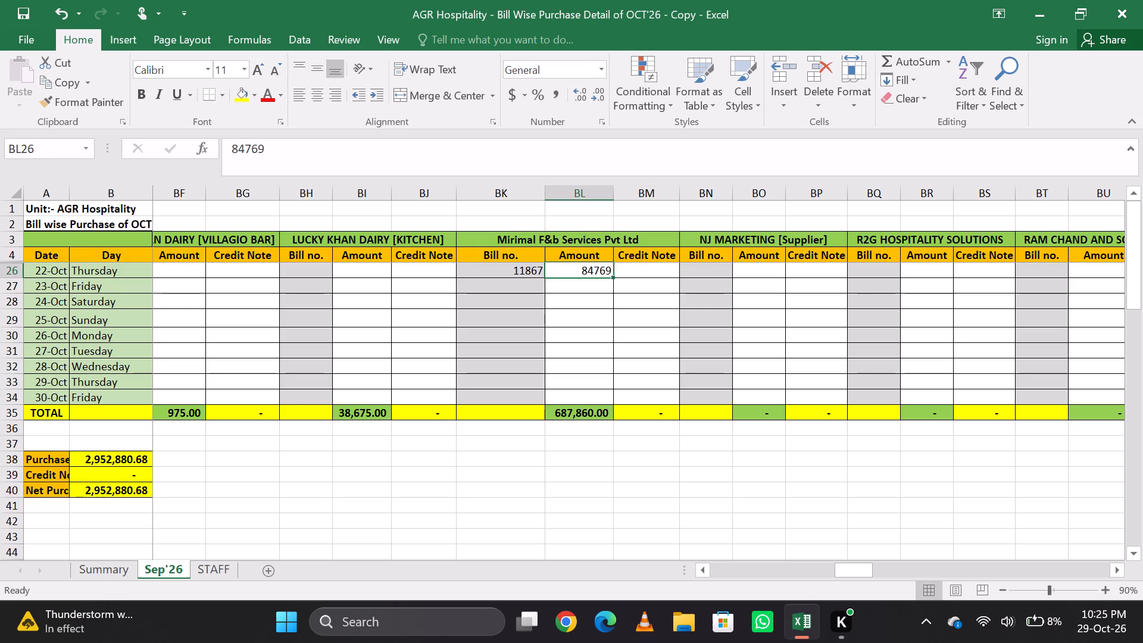
key(Right)
key(Left)
key(Down)
key(Up)
Find the SA TRADING COMPANY block and record bill no. 1029 with amount 8337 for 22-Oct.
key(ctrl+f)
text(sa t)
key(Return)
key(Escape)
key(Down)
key(Down)
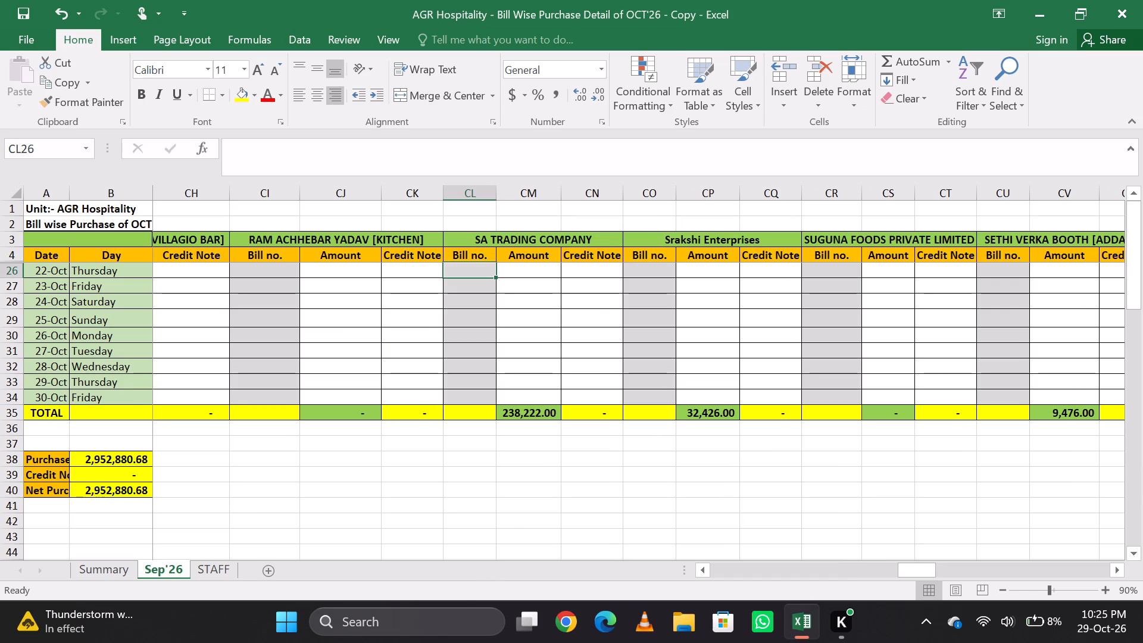
key(Down)
key(Up)
text(1029)
key(Tab)
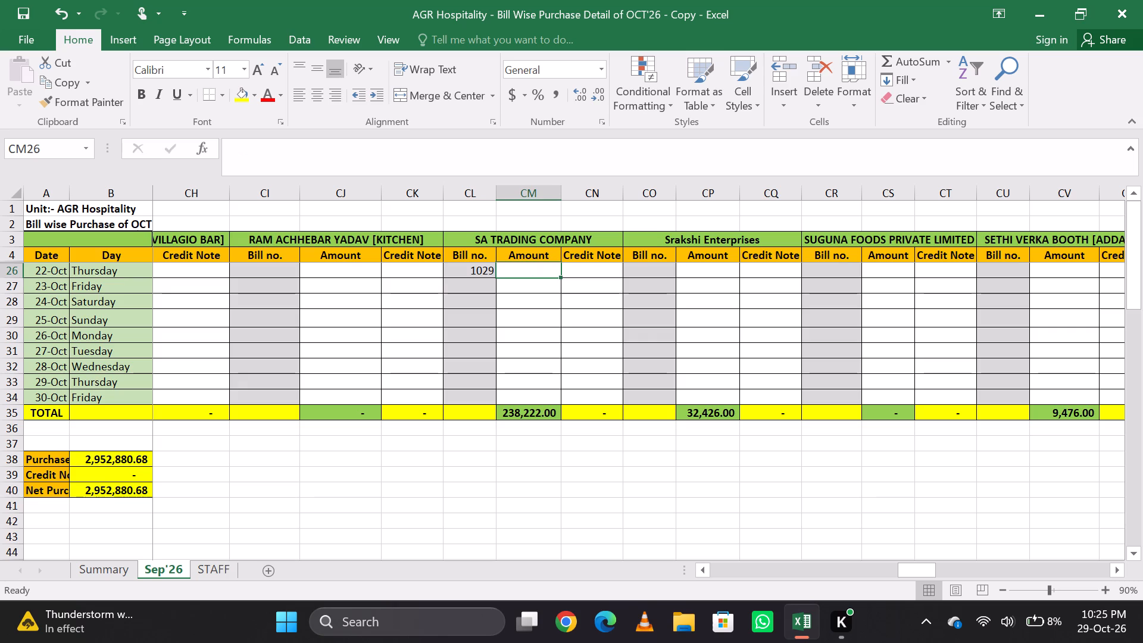
text(8337)
key(Tab)
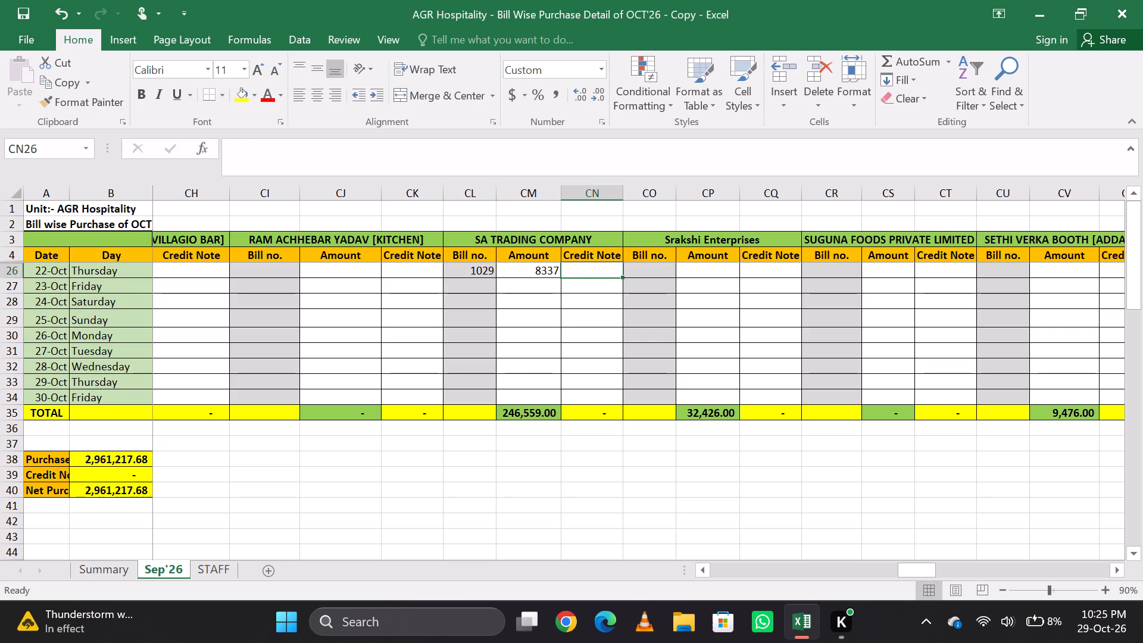
Find the HONEY HEALTH FOOD block and record bill no. 6602 with amount 1680 for 22-Oct.
key(ctrl+f)
text(HON)
key(Return)
key(Escape)
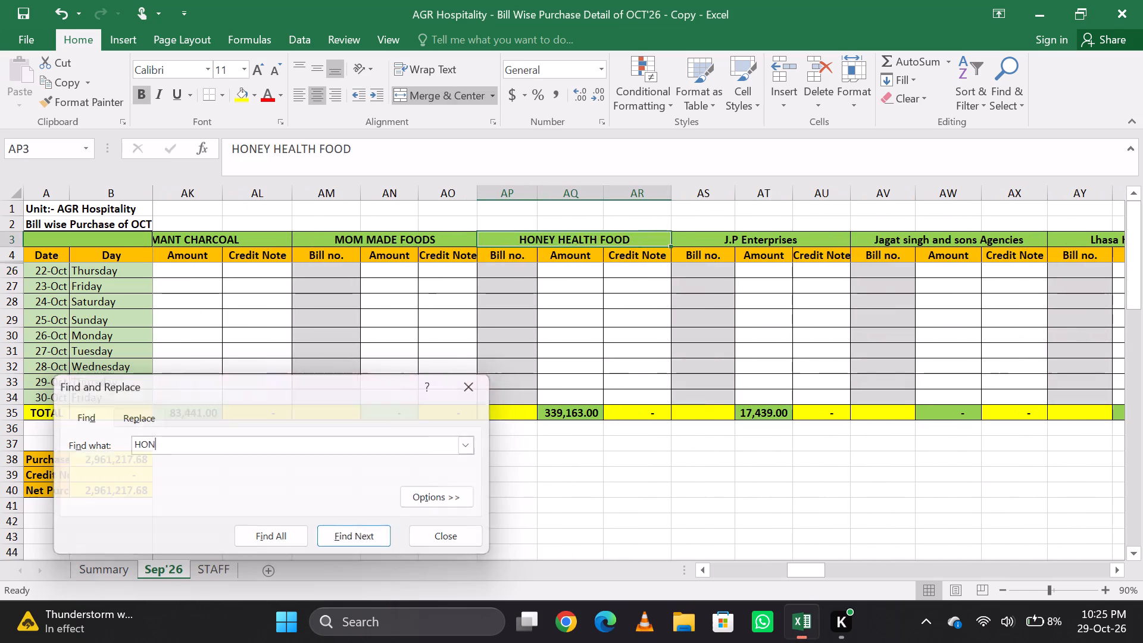
key(Down)
key(Down)
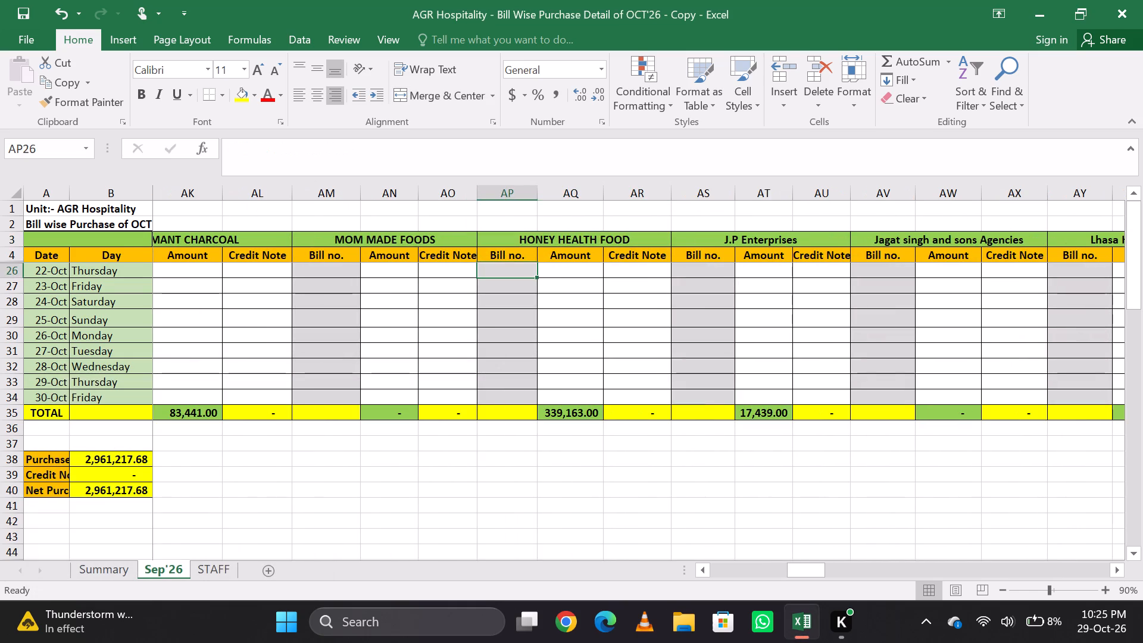
text(6602)
key(Tab)
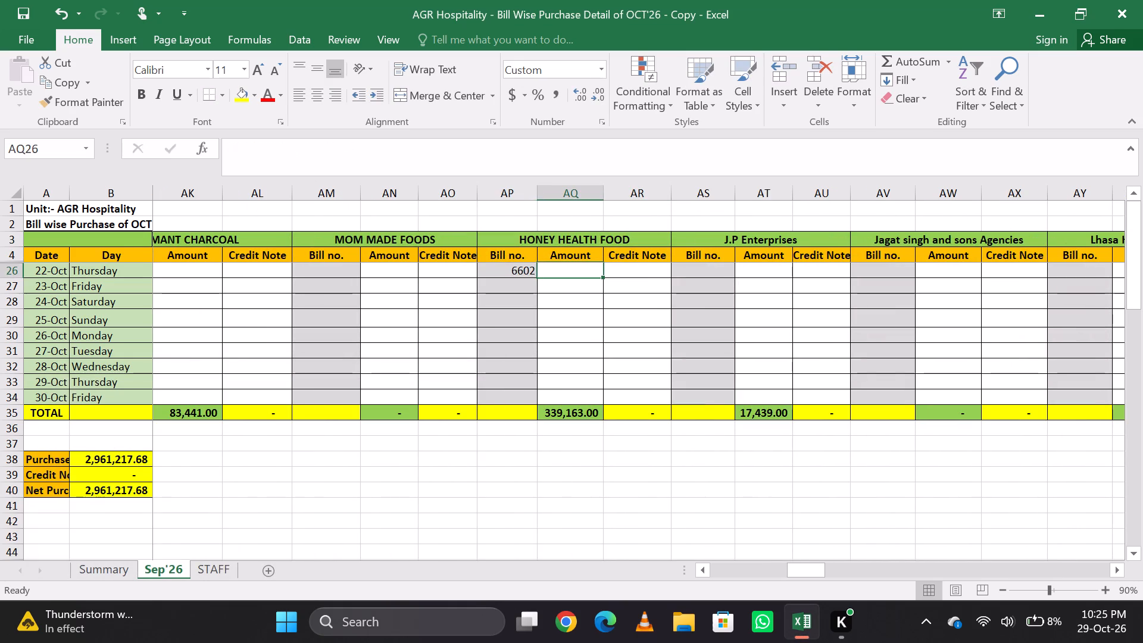
text(1680)
key(Tab)
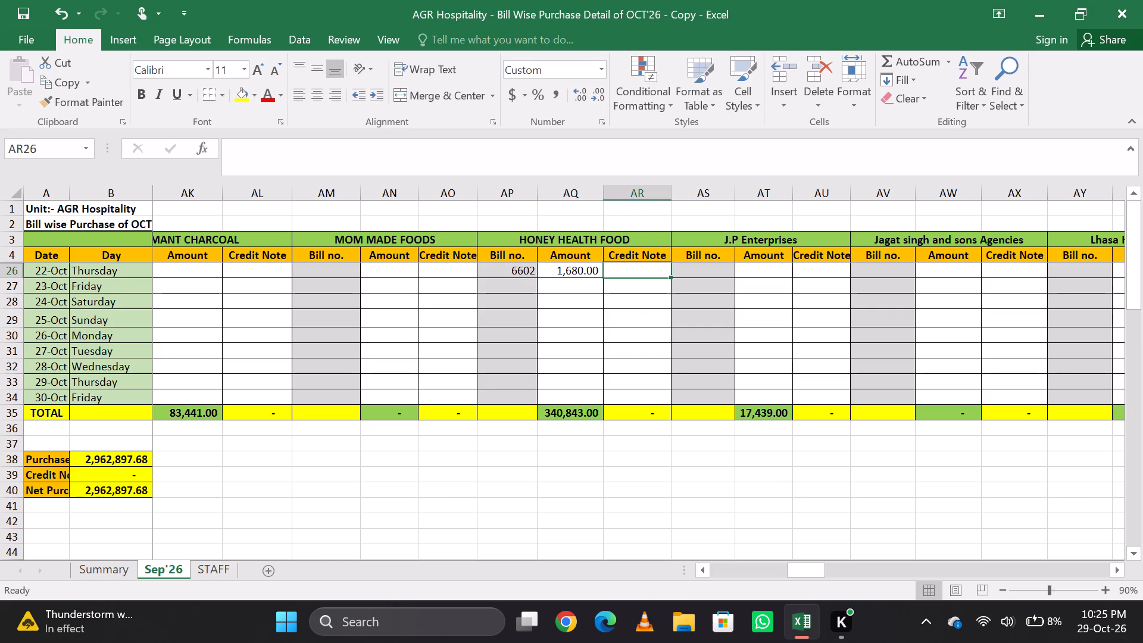
Find the UM ENTERPRISES block and record bill no. 1142 for 22-Oct.
key(ctrl+f)
text(UM E)
key(Return)
key(Escape)
key(Down)
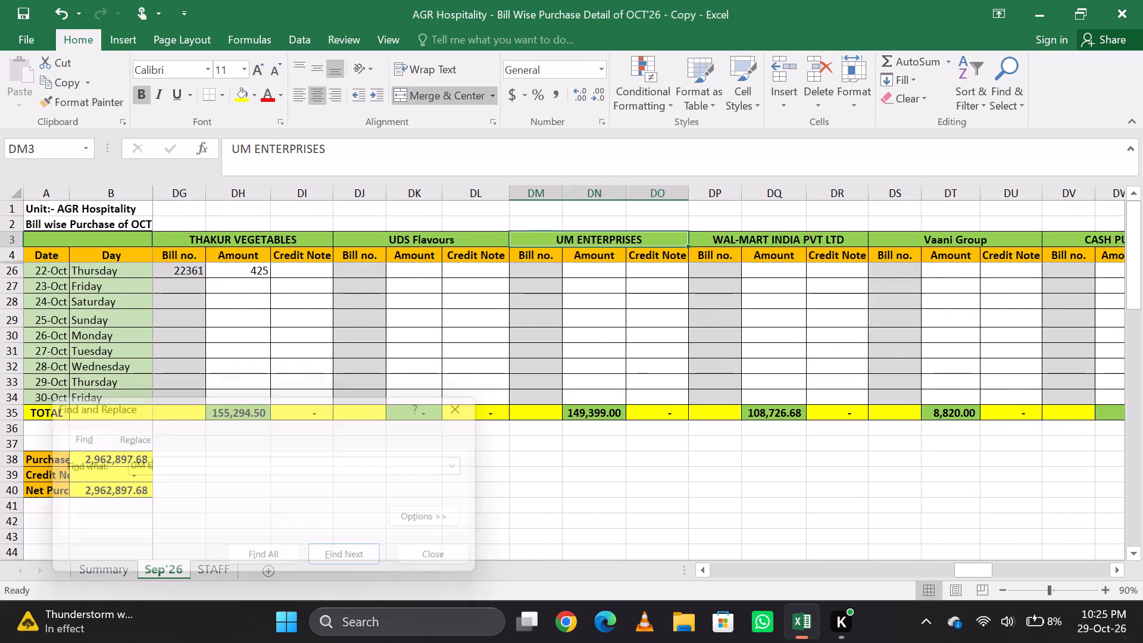
key(Down)
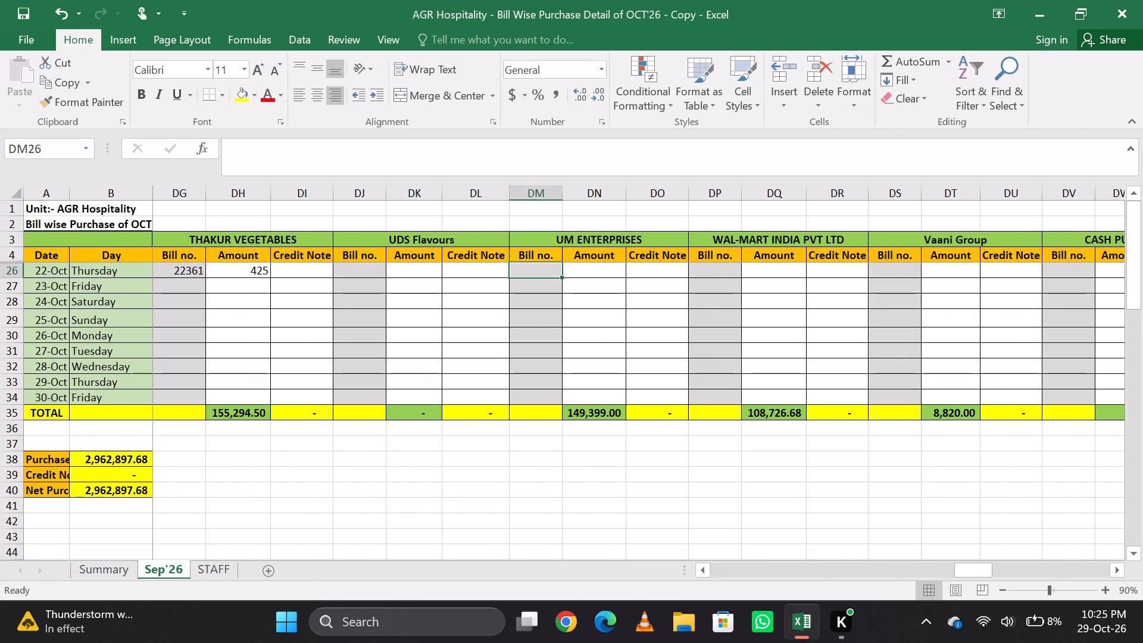
text(1142)
key(Right)
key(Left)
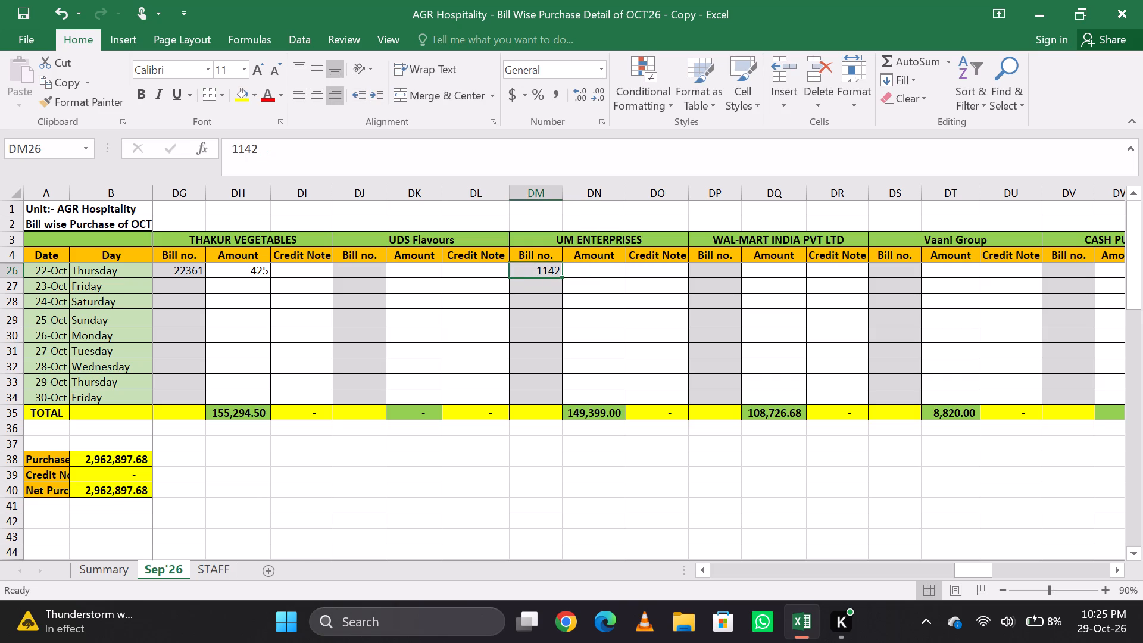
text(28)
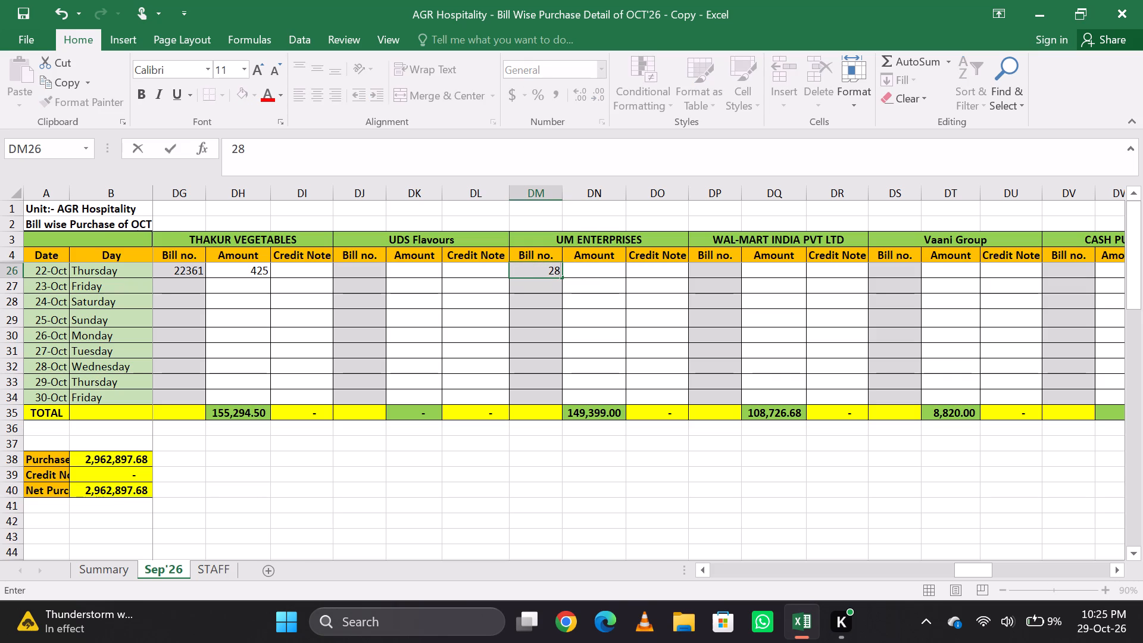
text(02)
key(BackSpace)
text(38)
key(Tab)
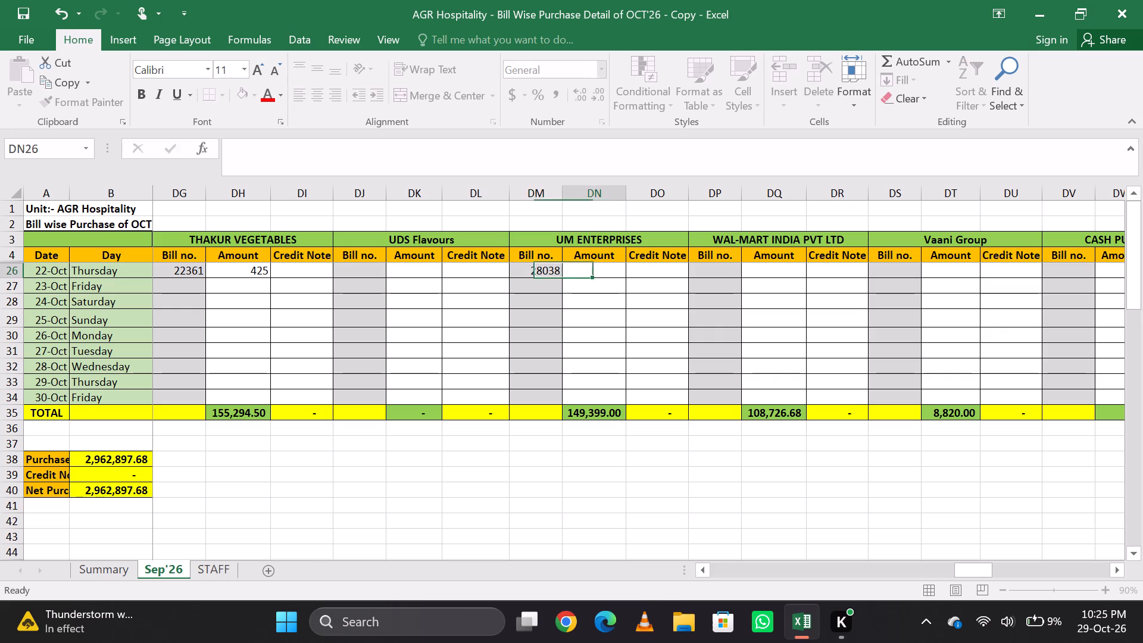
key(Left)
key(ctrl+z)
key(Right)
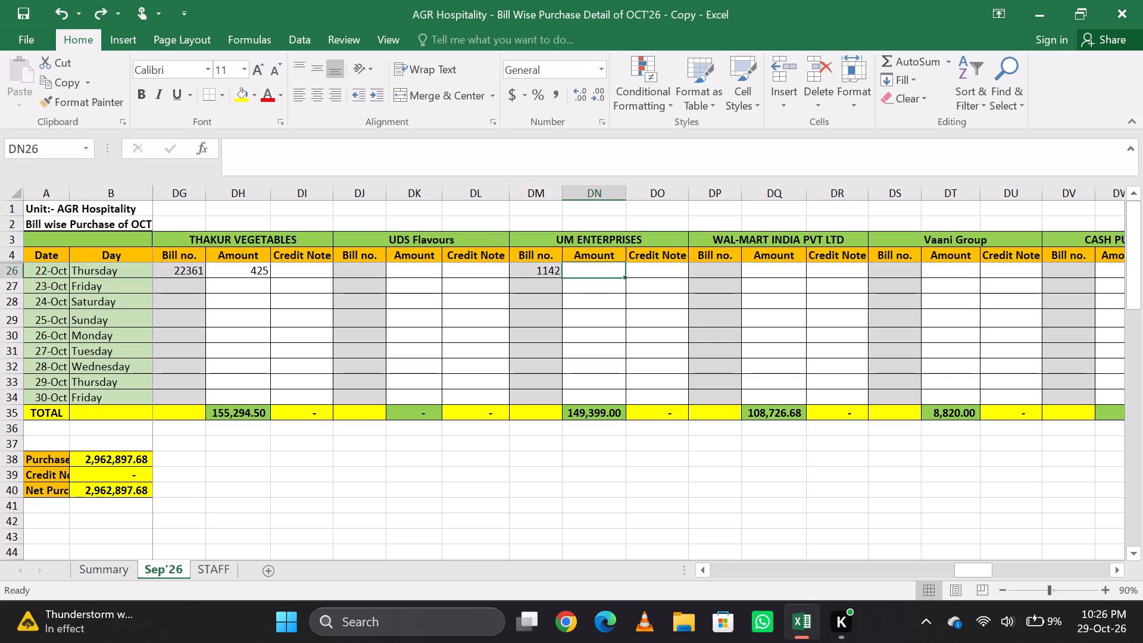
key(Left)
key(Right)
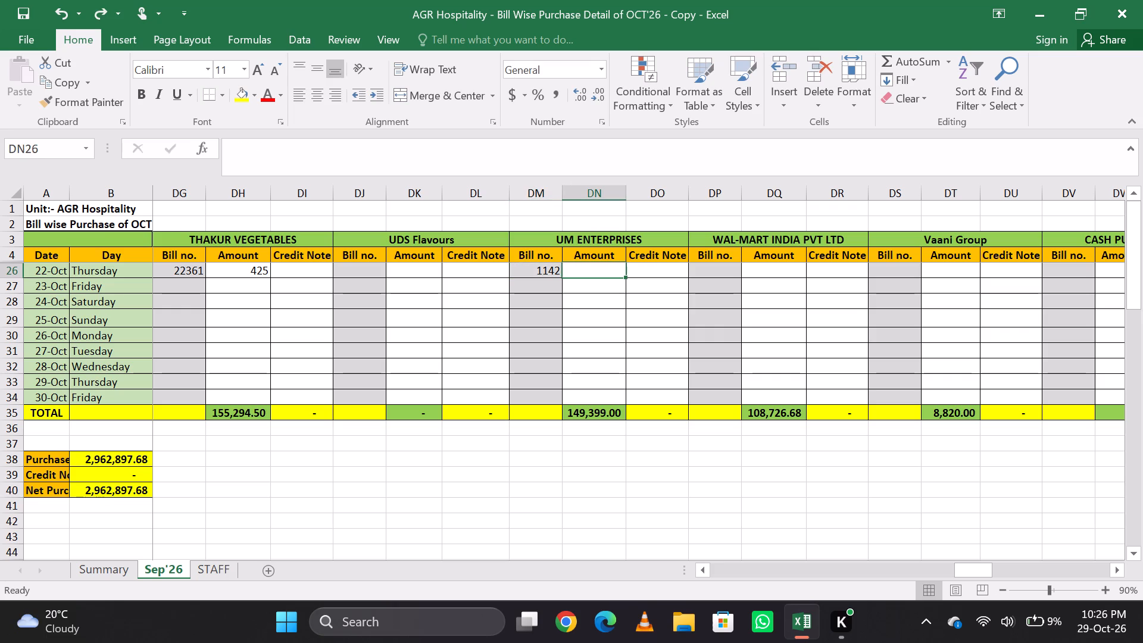
Enter 28038 as the UM ENTERPRISES amount for 22-Oct.
text(28)
text(038)
key(Tab)
key(Left)
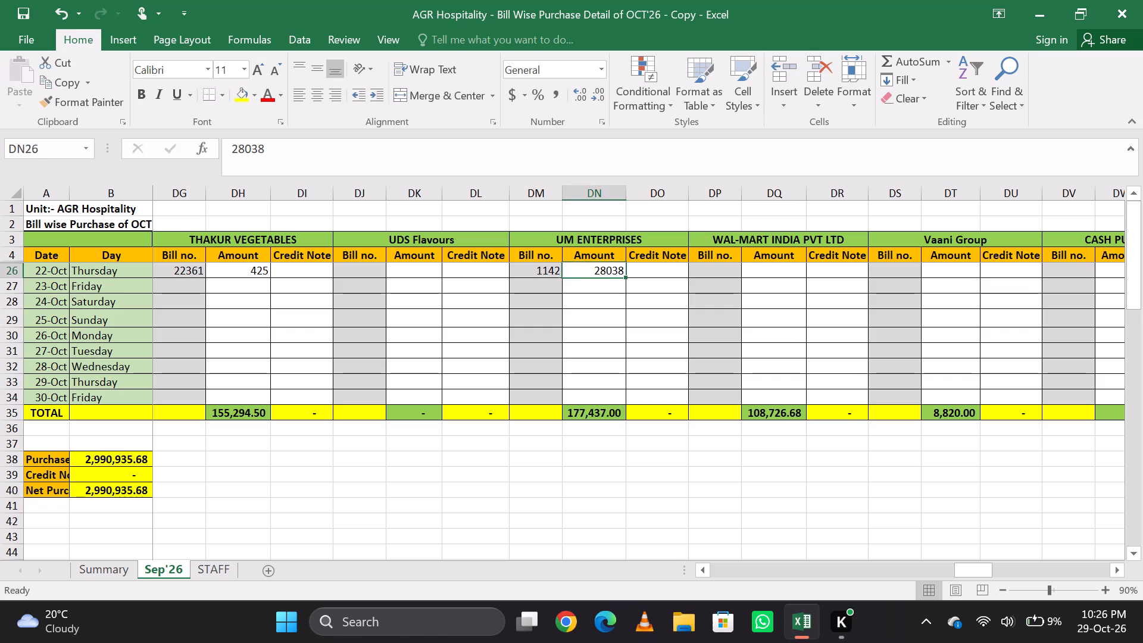
Find the Vaani Group block and record bill no. 1067 with amount 8820 for 22-Oct.
key(ctrl+f)
text(VANN)
key(BackSpace)
key(BackSpace)
key(a)
key(Return)
key(Escape)
key(Down)
key(Down)
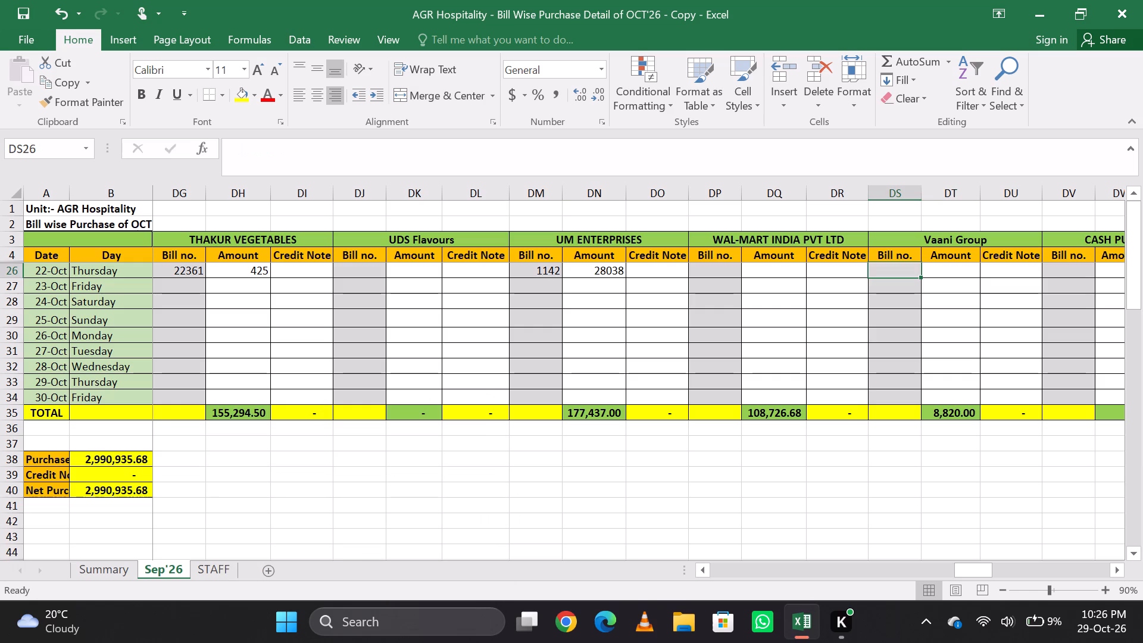
key(Down)
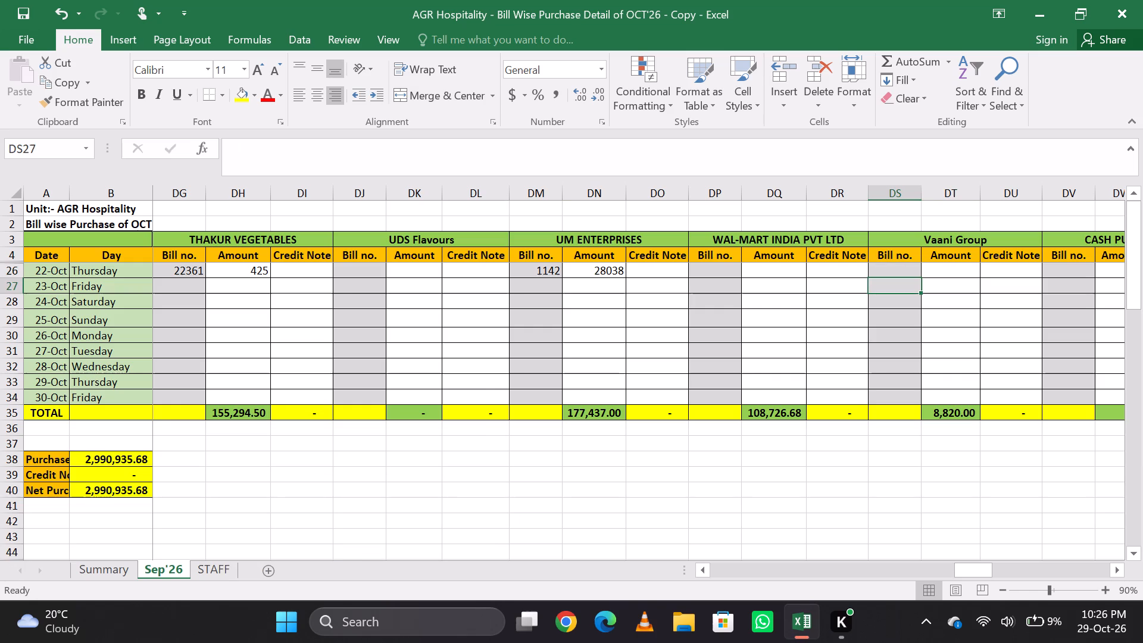
key(Up)
key(Down)
key(Up)
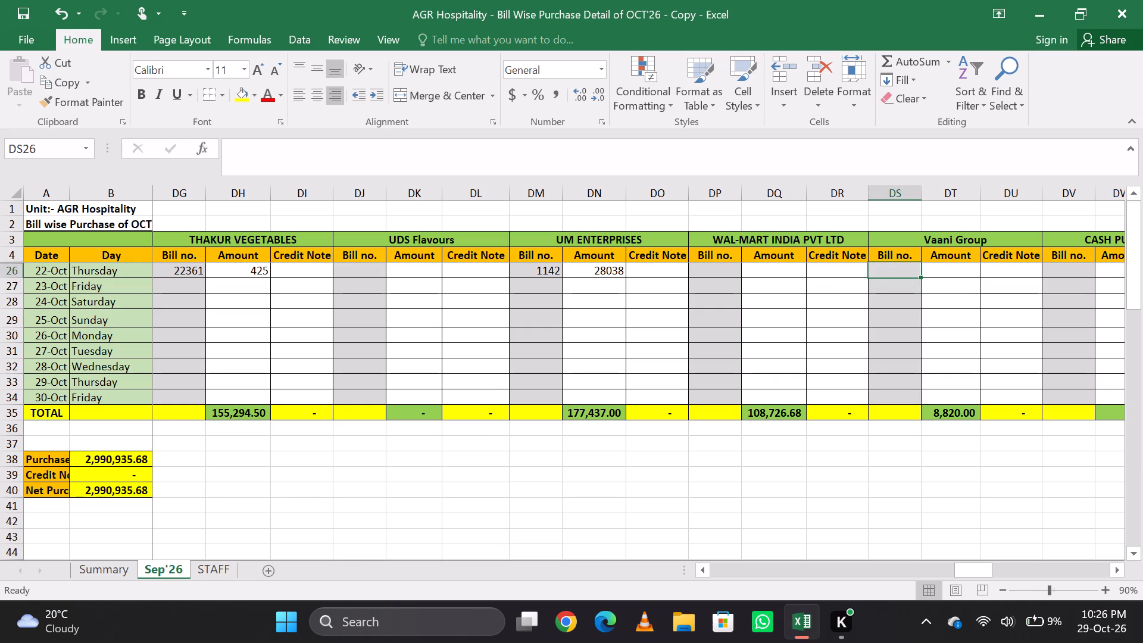
text(1067)
key(Tab)
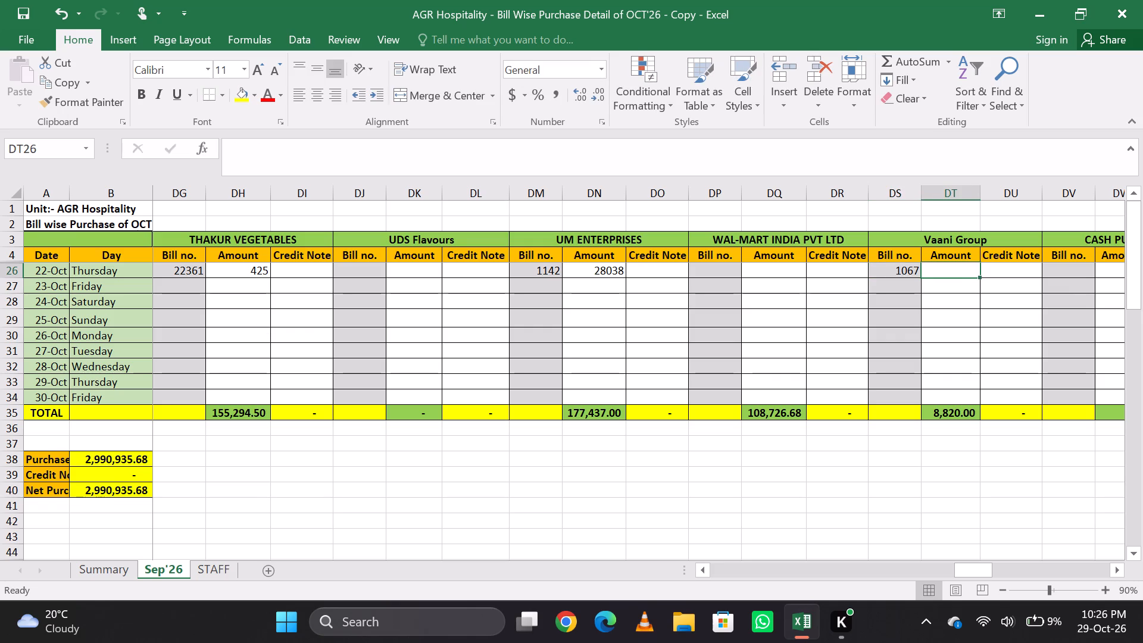
text(8820)
key(Tab)
key(Left)
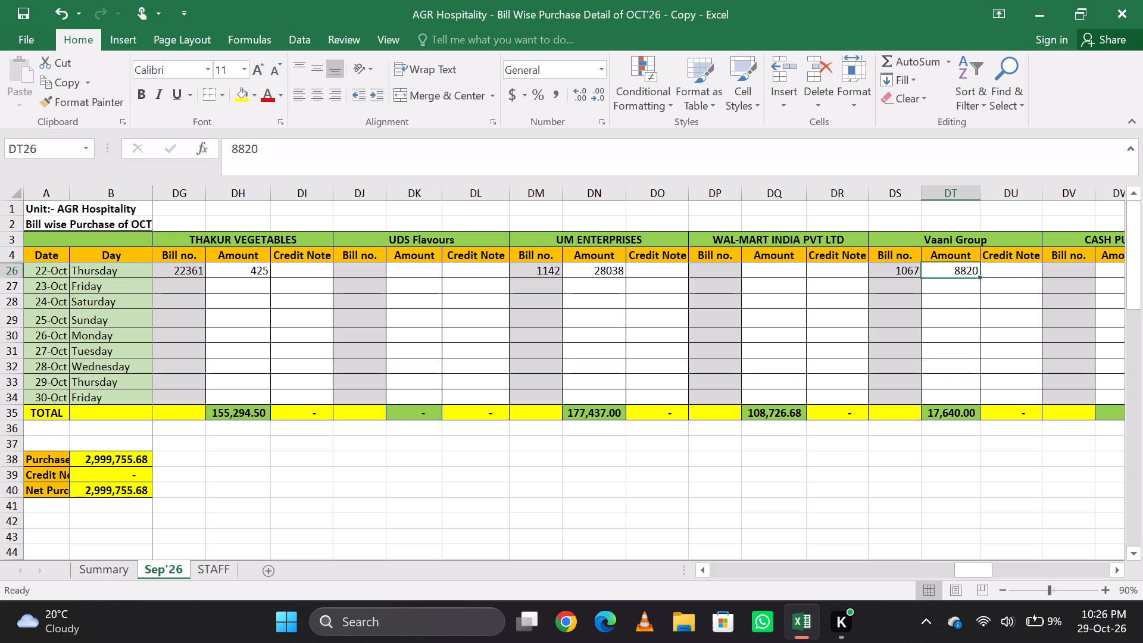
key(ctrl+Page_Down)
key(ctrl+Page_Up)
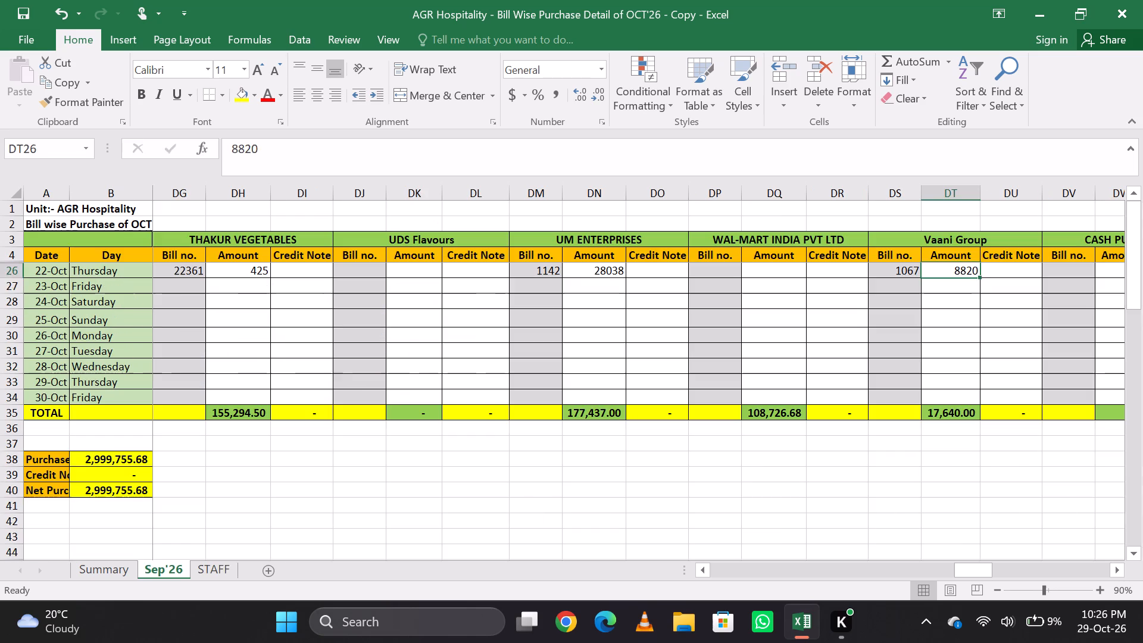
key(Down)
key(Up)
Find the SETHI VERKA BOOTH [ADDA BAR] block and record bill no. 1746 with amount 288 for 22-Oct.
key(ctrl+f)
text(SETH)
key(Return)
key(Escape)
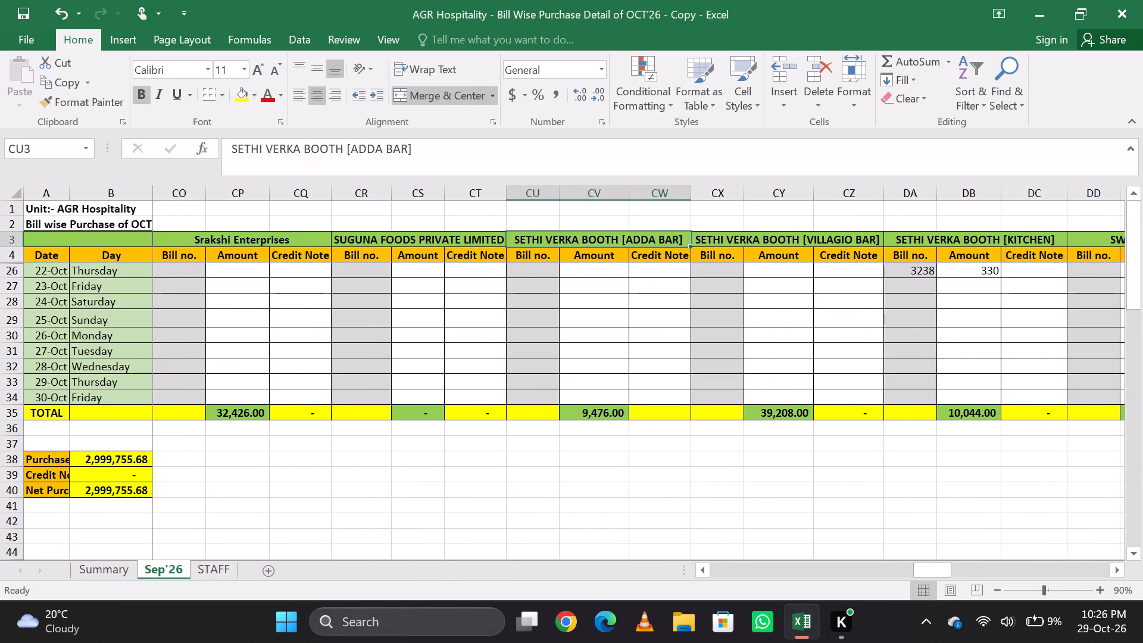
key(Down)
key(Up)
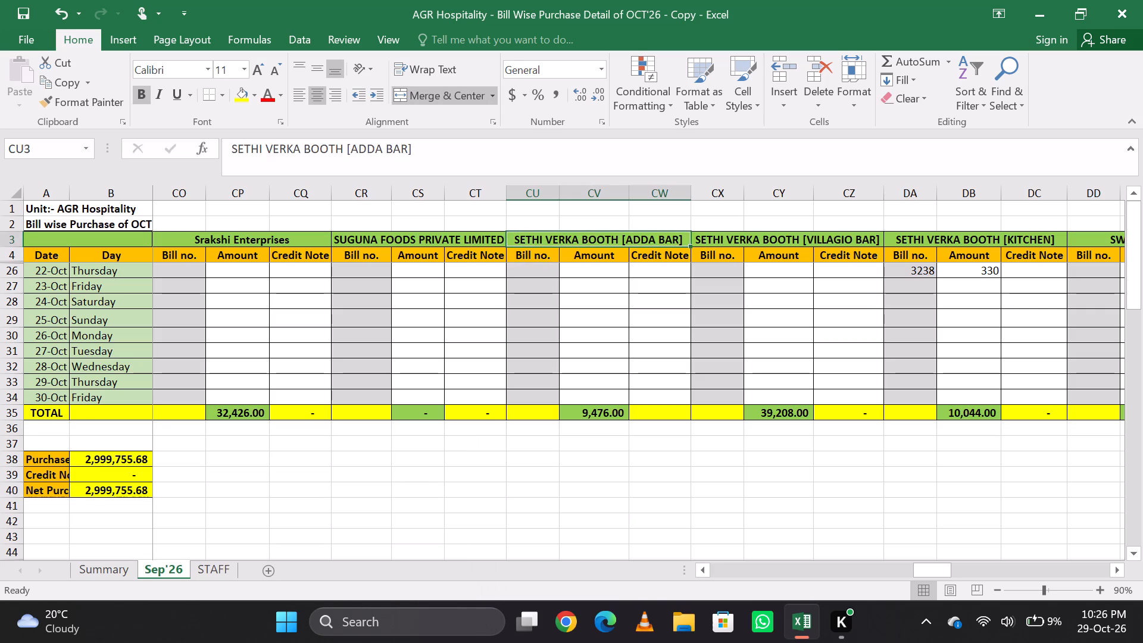
key(Down)
key(Down)
key(Up)
key(Down)
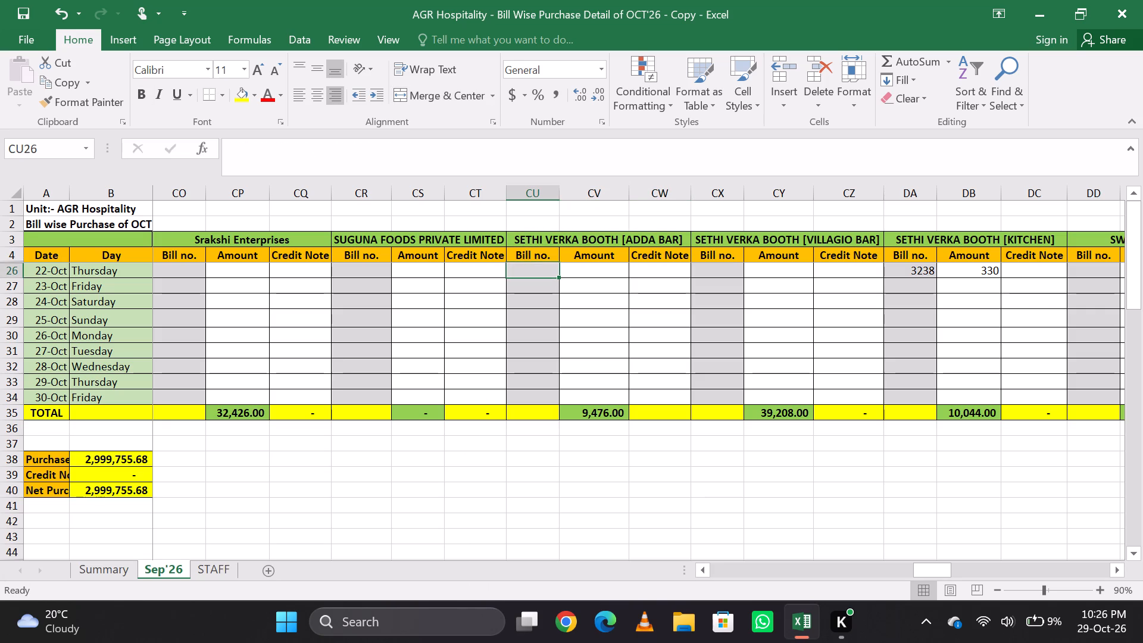
text(1746)
key(Tab)
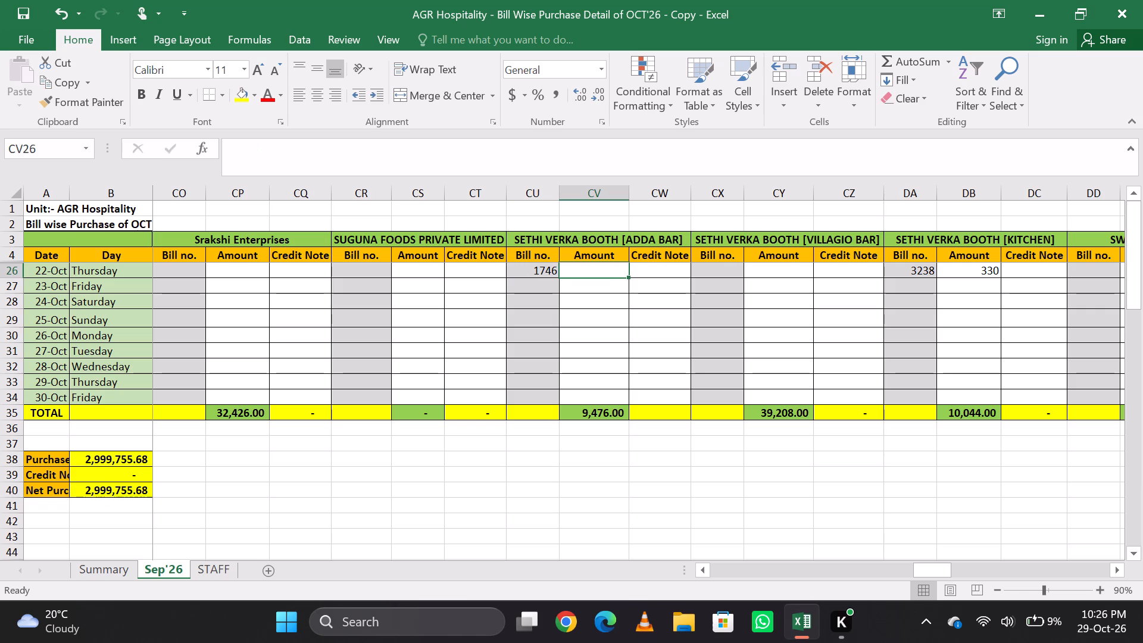
key(2)
text(88)
key(Return)
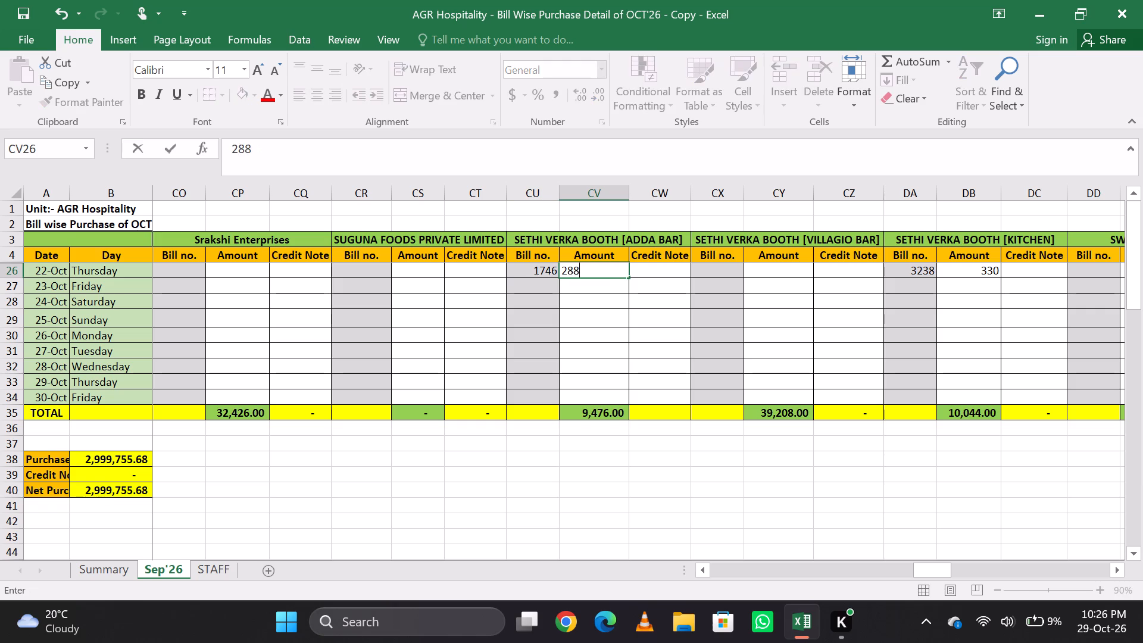
key(Up)
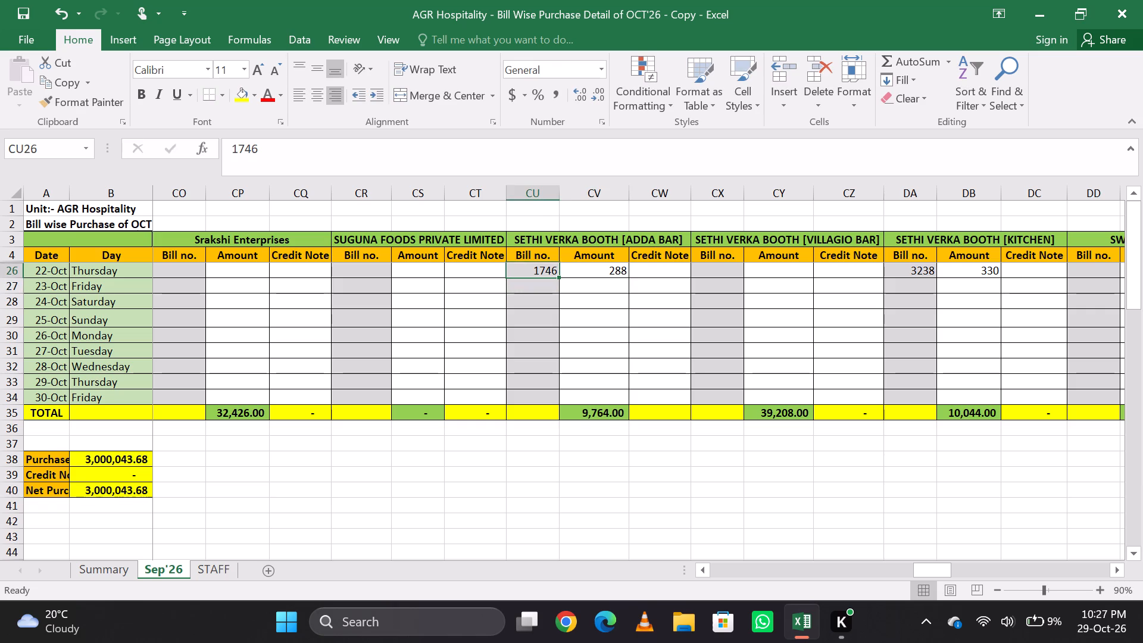
Find the THAKUR VEGETABLES block and append a second bill number to the 22-Oct entry, making it 22361/22362.
key(ctrl+f)
text(THAK)
key(Return)
key(Escape)
key(Down)
key(Down)
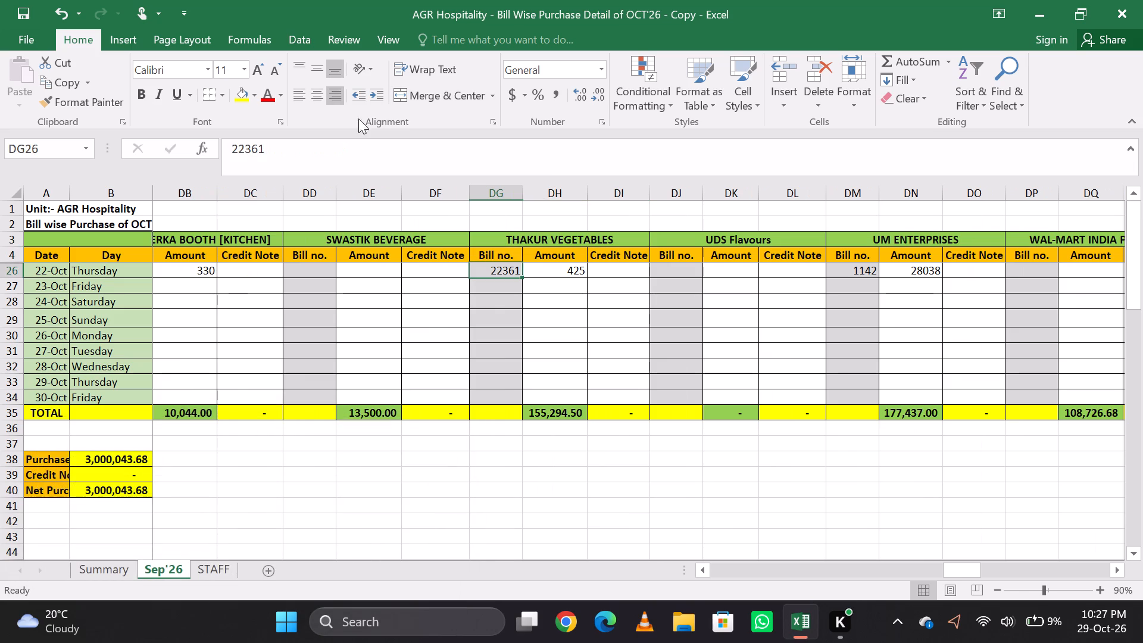
click(341, 167)
key(slash)
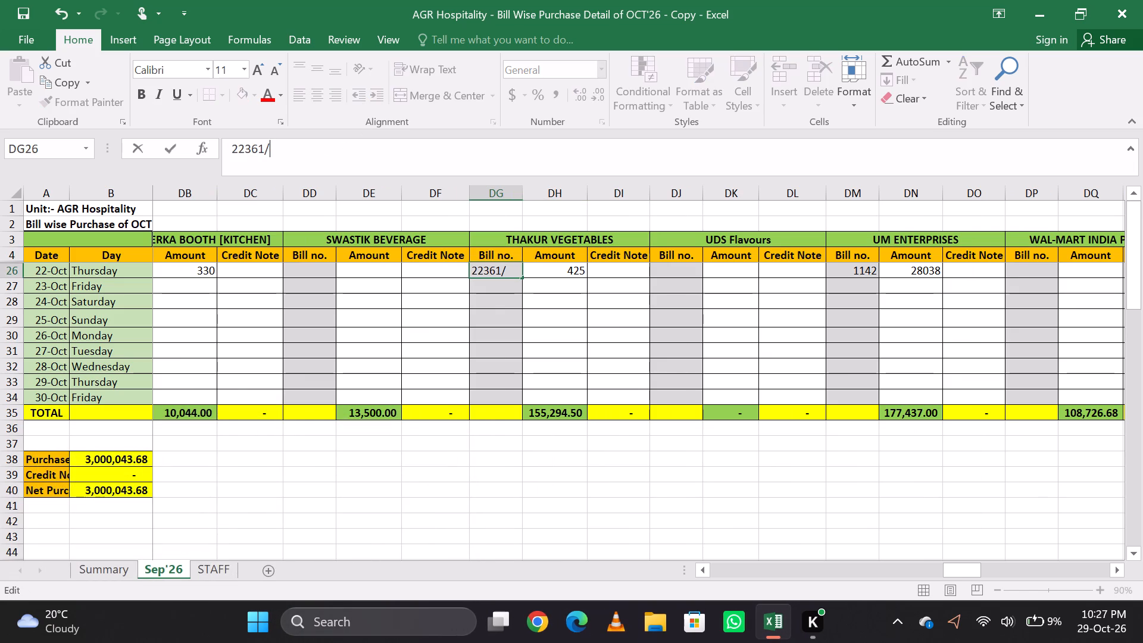
key(2)
text(2362)
key(Tab)
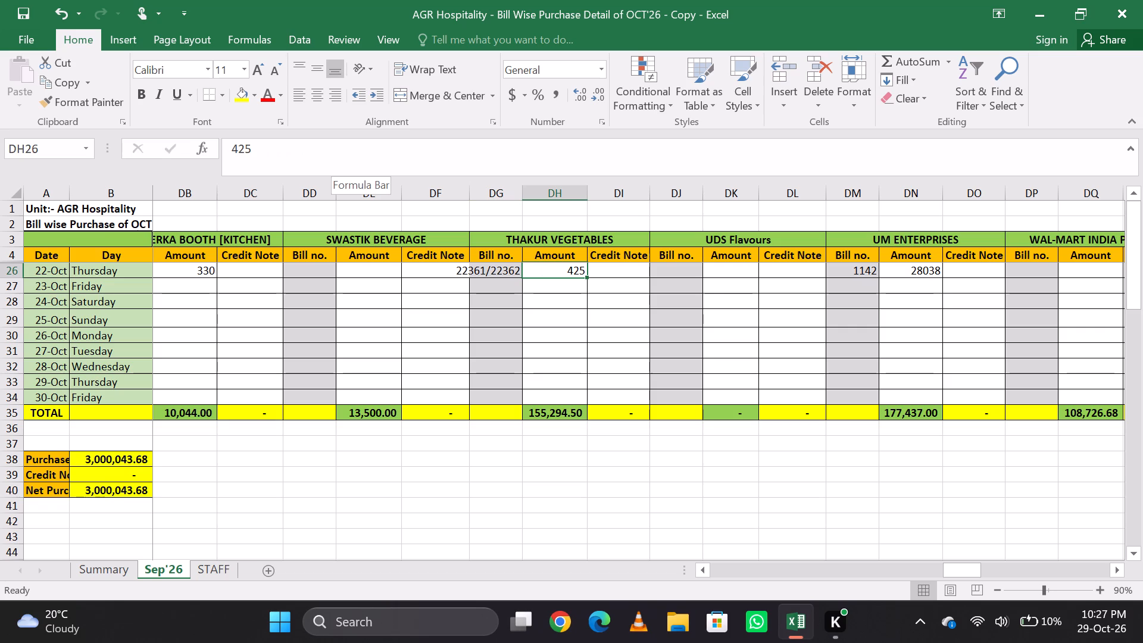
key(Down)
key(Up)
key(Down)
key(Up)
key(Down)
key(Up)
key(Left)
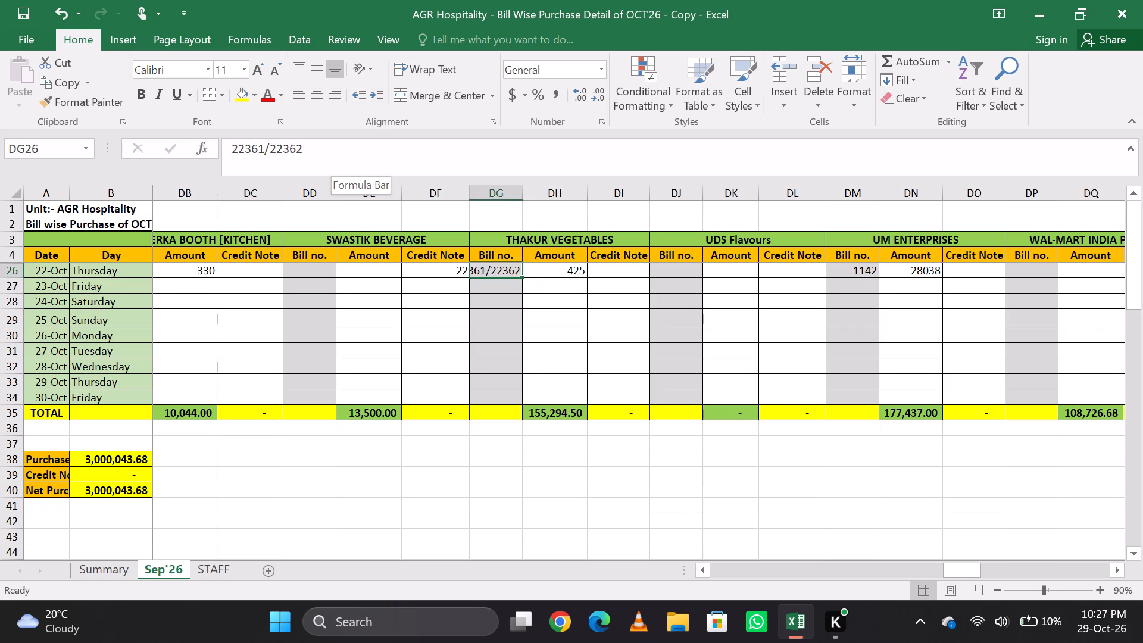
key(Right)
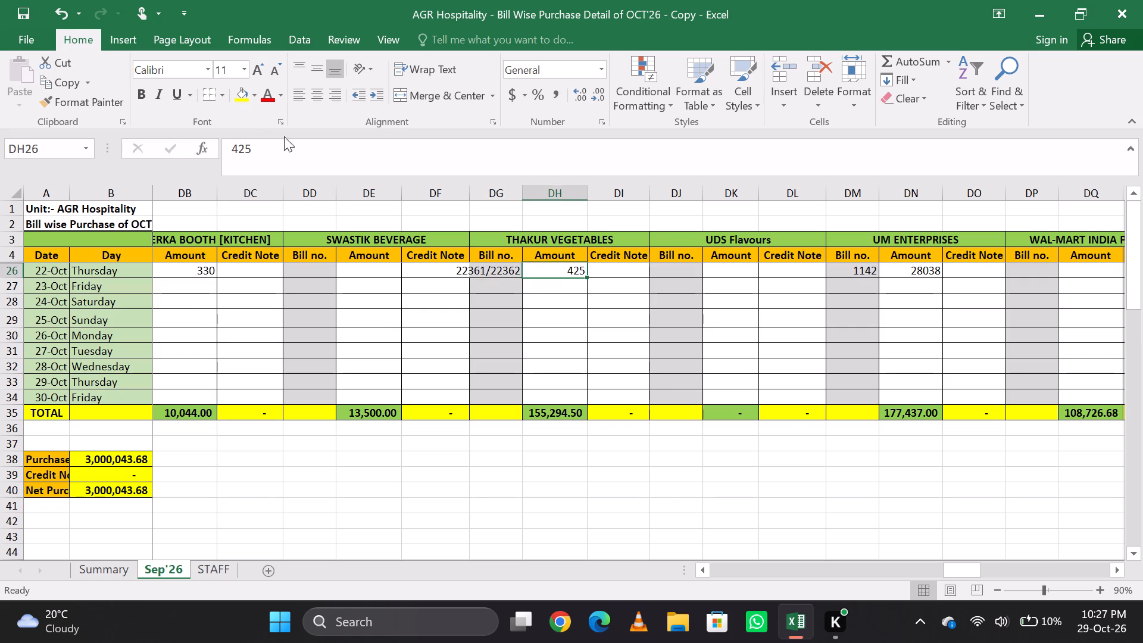
Change the THAKUR VEGETABLES amount for 22-Oct into the sum formula =425+412.
click(301, 148)
key(Left)
key(Left)
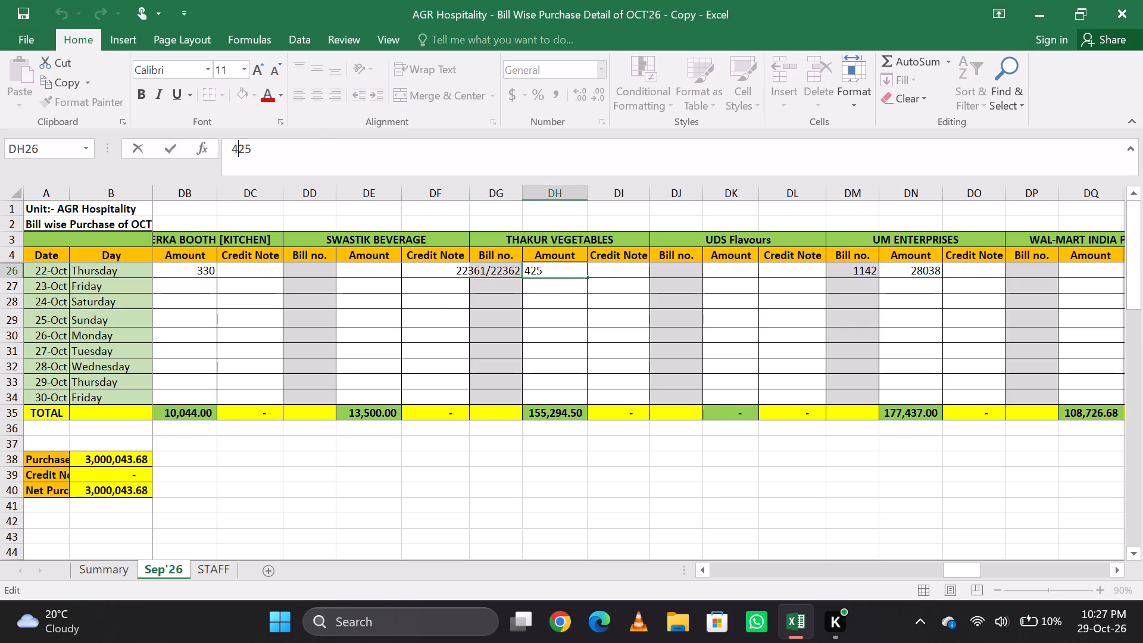
key(Left)
key(Left)
key(equal)
key(Right)
key(Right)
key(Right)
key(Right)
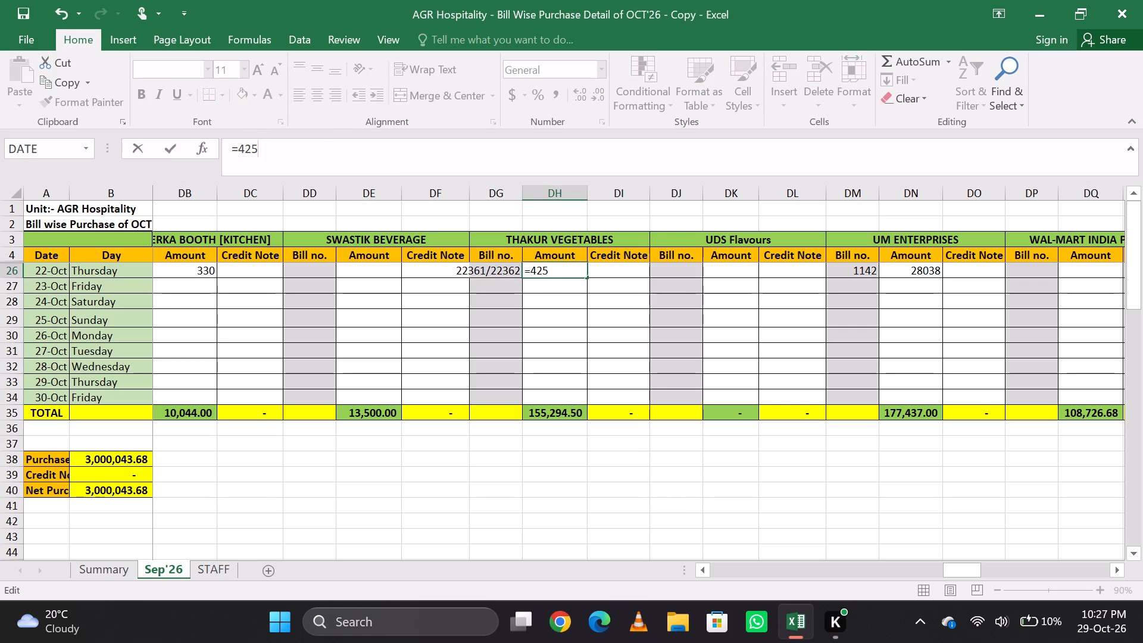
text(+412)
key(Return)
key(Up)
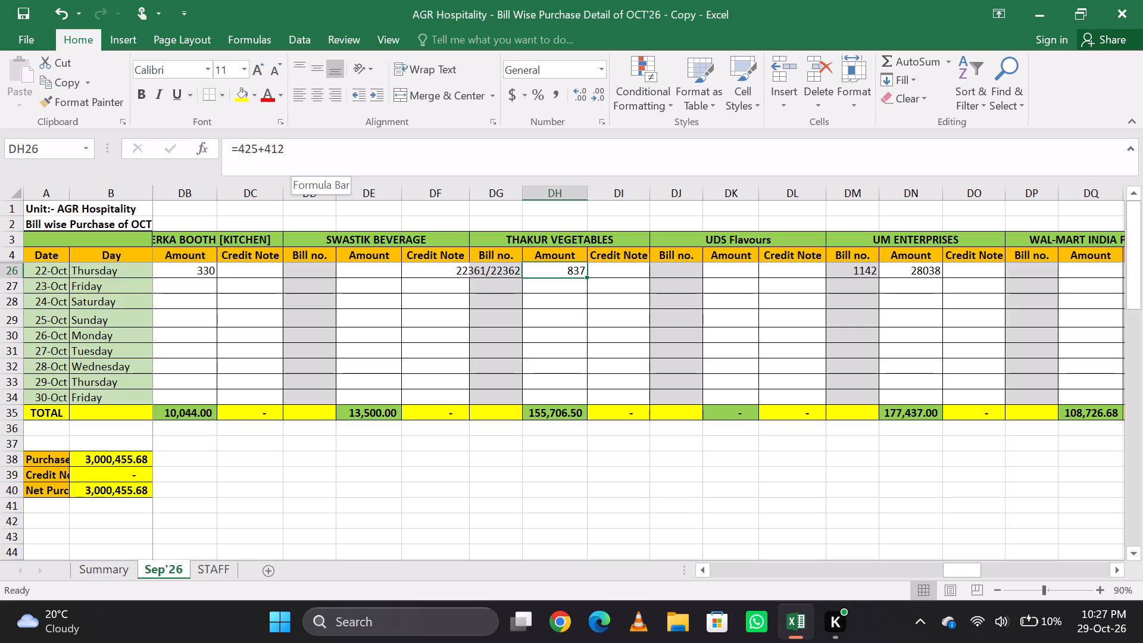
key(Down)
key(Up)
Find the SHIVAM VEGETAVBLE & FRUITS [KITCHEN] block and append a second bill number to the 22-Oct entry, making it 5297/5298.
key(ctrl+f)
text(SHIV)
key(Return)
key(Escape)
key(Down)
key(Down)
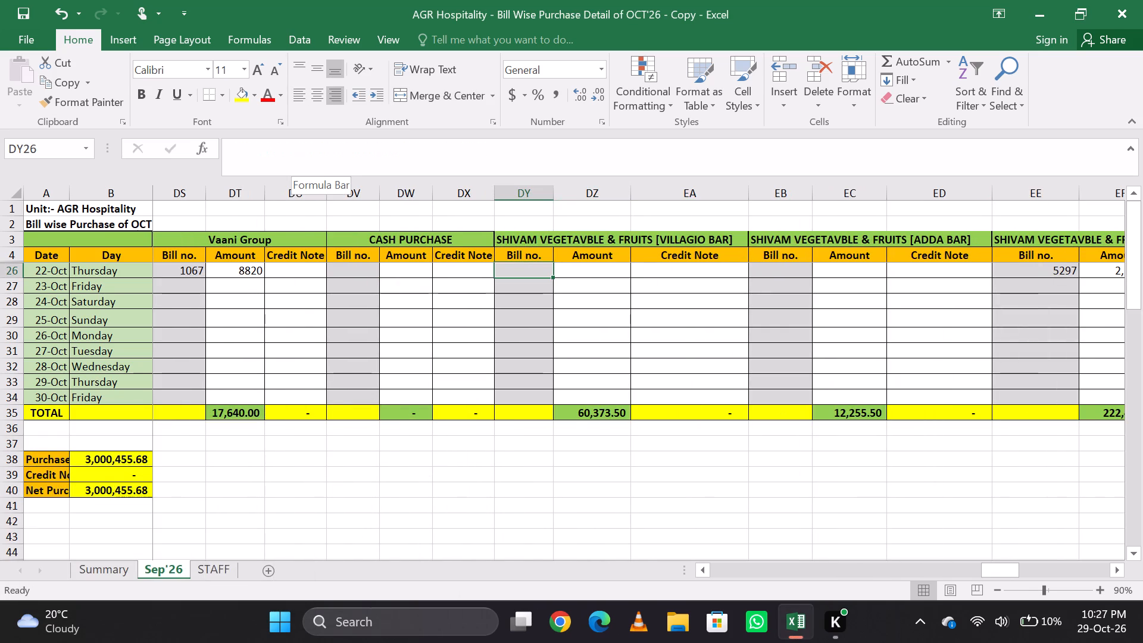
key(Right)
key(Right)
key(Right)
key(Right)
key(Right)
key(Right)
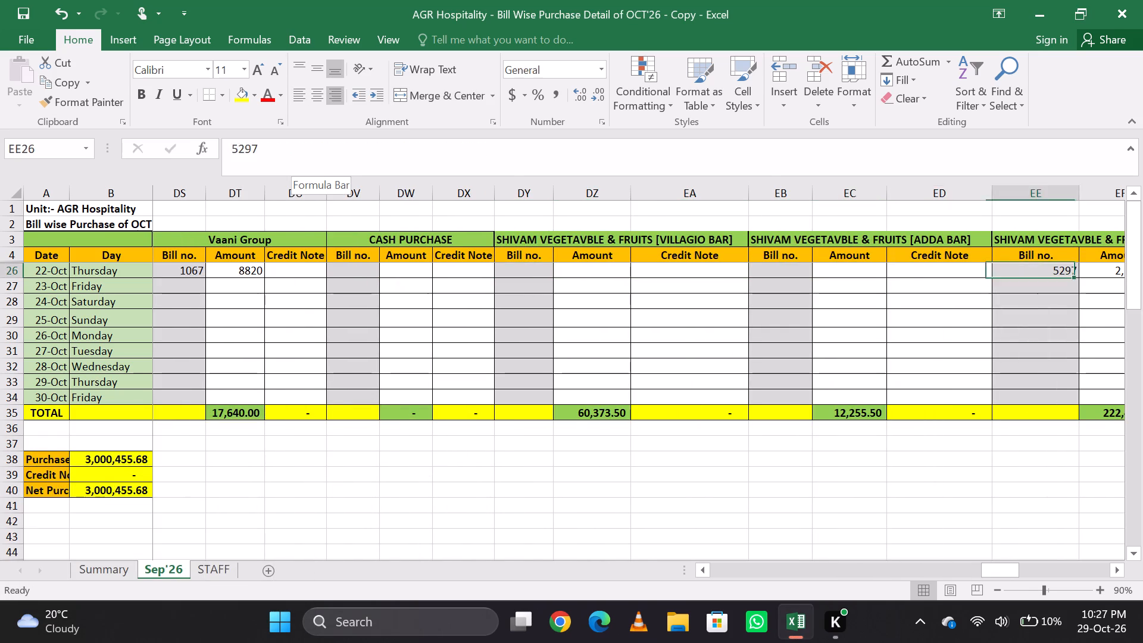
key(Right)
key(Right)
key(Left)
key(Left)
key(Left)
key(Right)
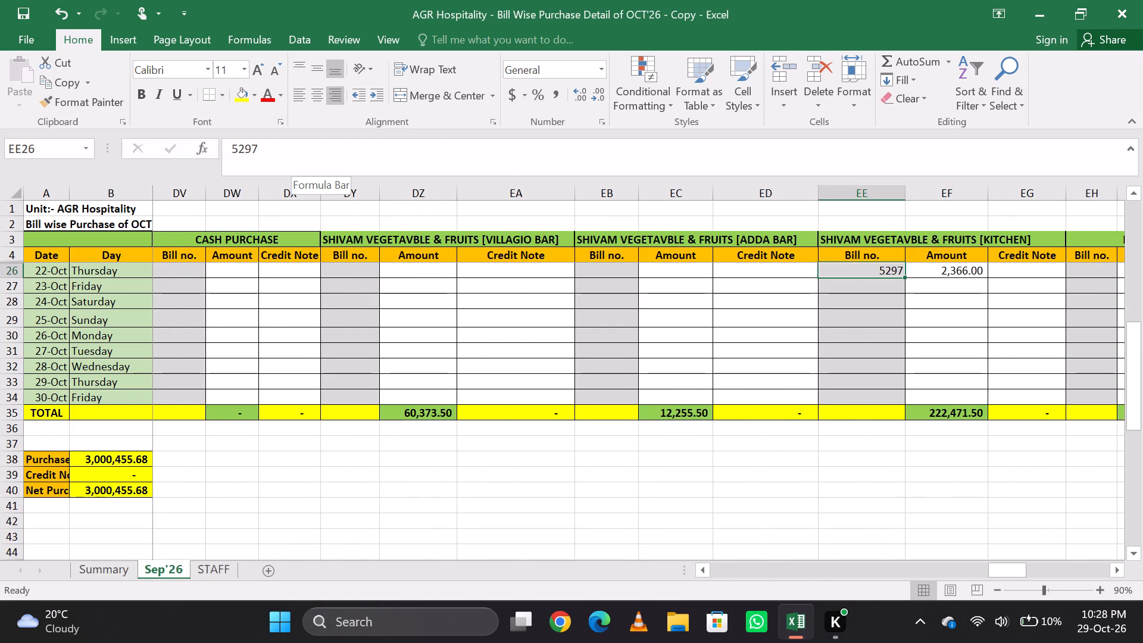
click(309, 151)
key(Left)
key(Right)
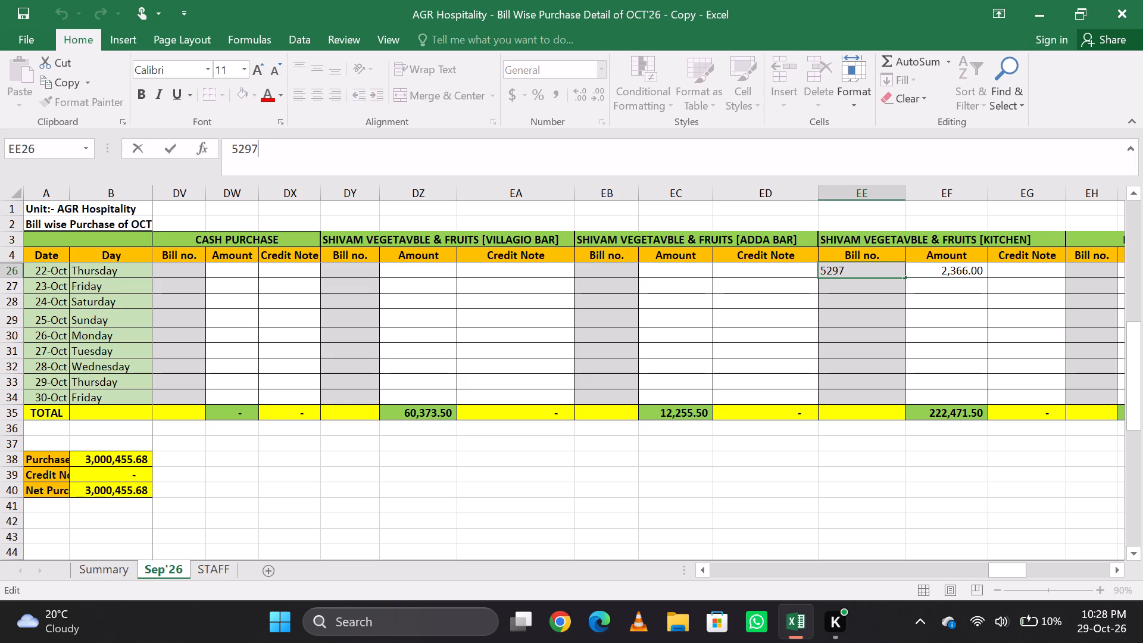
key(slash)
key(2)
key(BackSpace)
text(5298)
key(Tab)
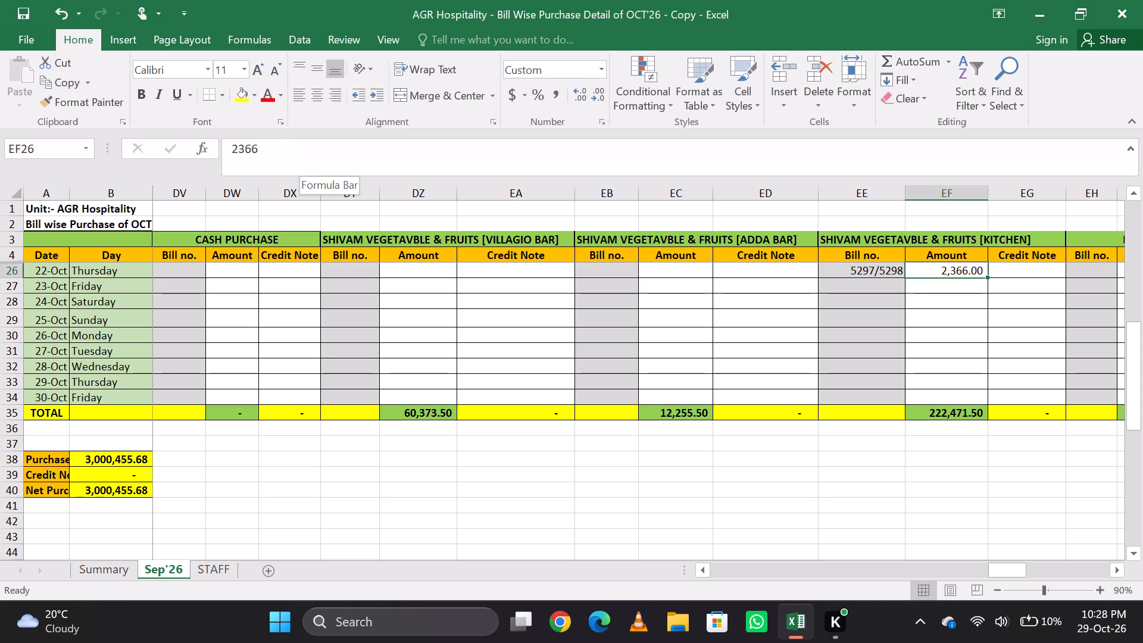
Change the SHIVAM VEGETAVBLE & FRUITS [KITCHEN] amount for 22-Oct into the sum formula =2366+1397.
click(309, 151)
key(Left)
key(Left)
key(Left)
key(Left)
key(equal)
key(Right)
key(Right)
key(Right)
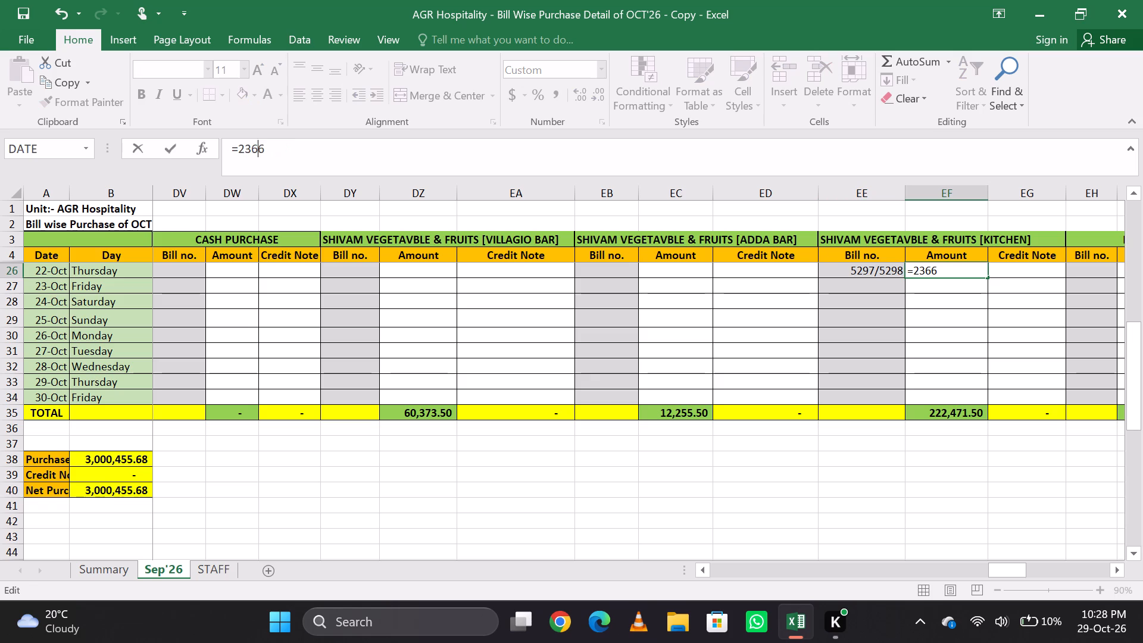
key(Right)
key(shift+plus)
text(1397)
key(Tab)
key(Left)
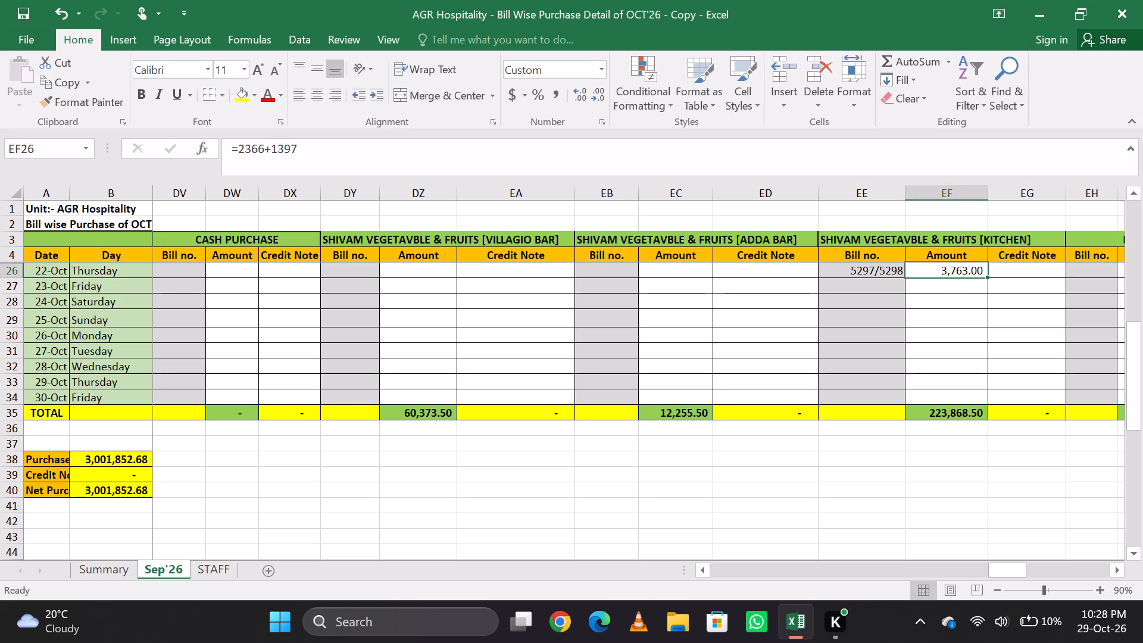
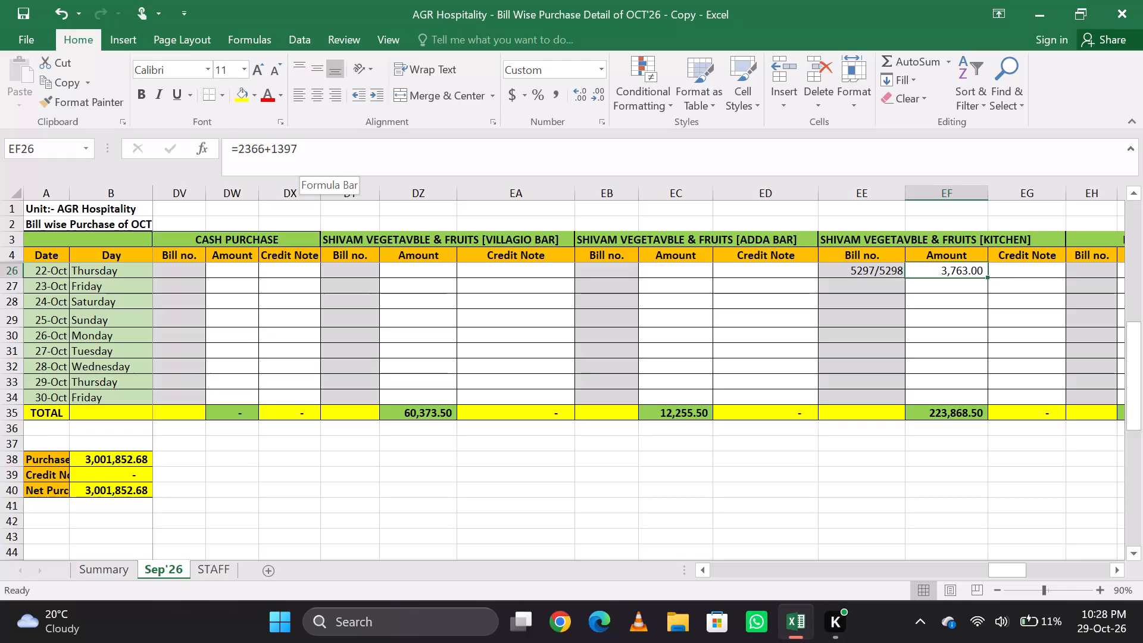
Find the Gopal Sweet Pvt Ltd block and enter bill number 13246 with amount 1550 for 22-Oct.
key(Down)
key(Up)
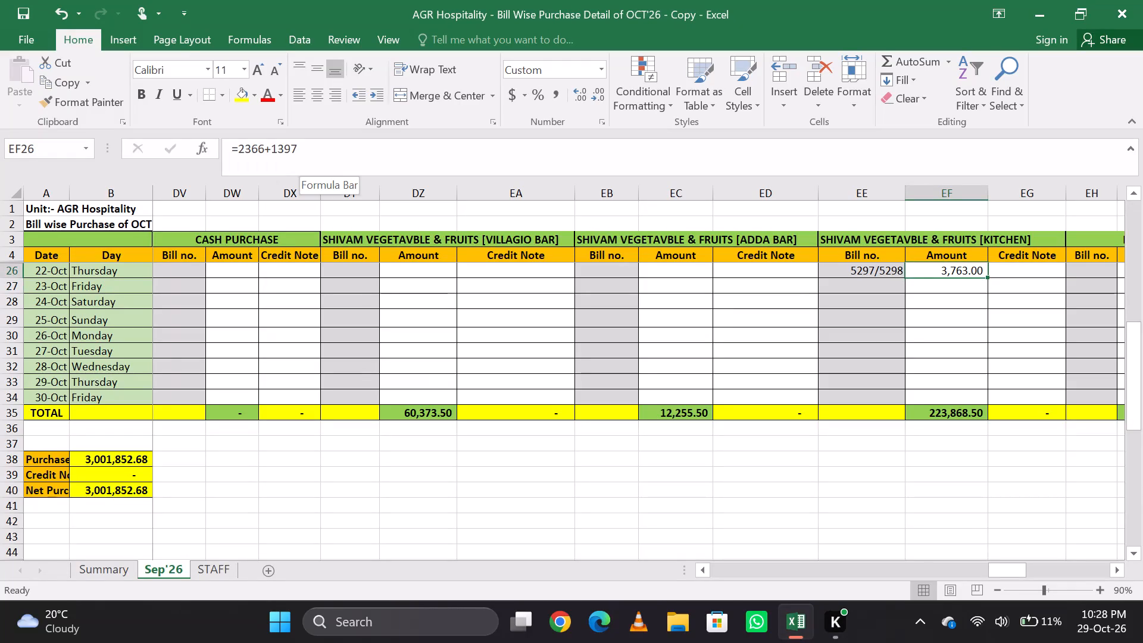
key(ctrl+f)
key(g)
text(OP)
key(Return)
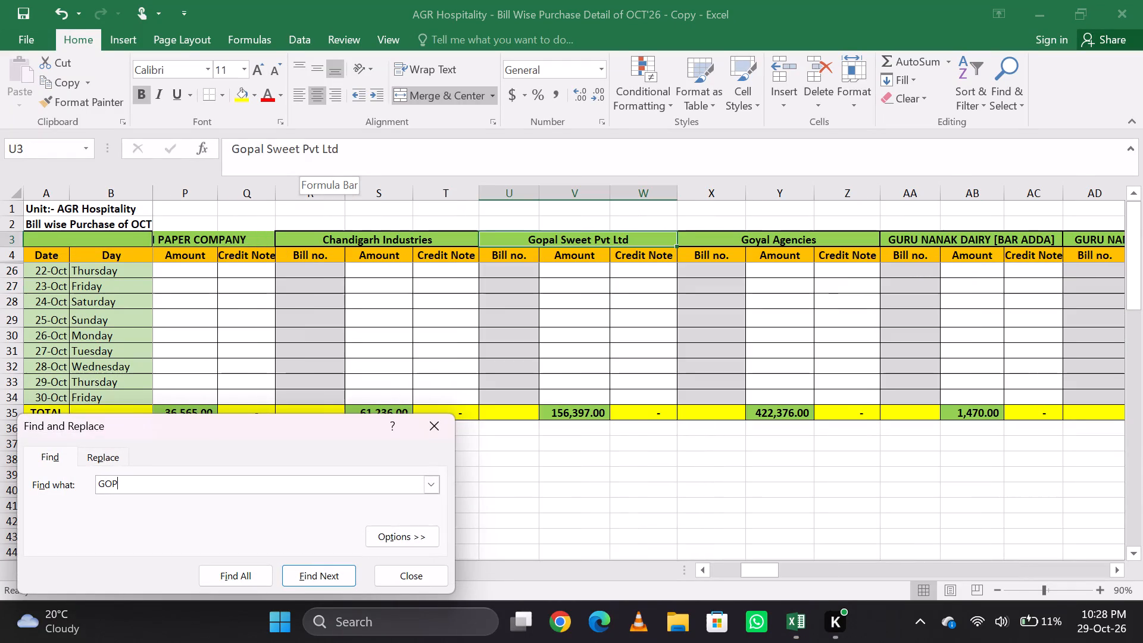
key(Escape)
key(Down)
key(Down)
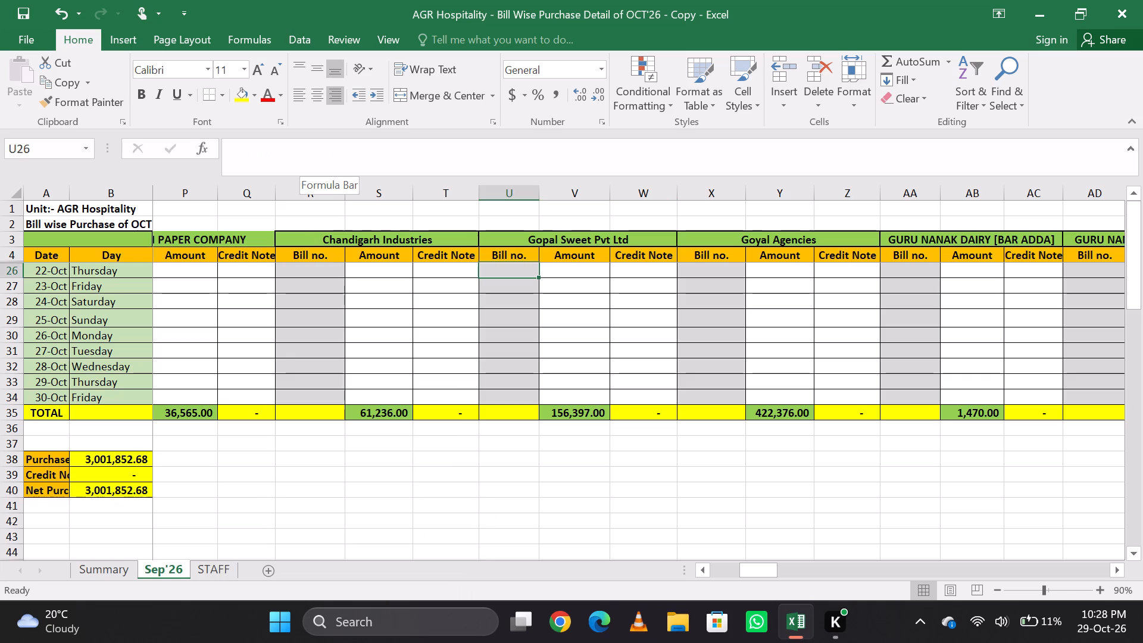
text(132)
text(46)
key(Right)
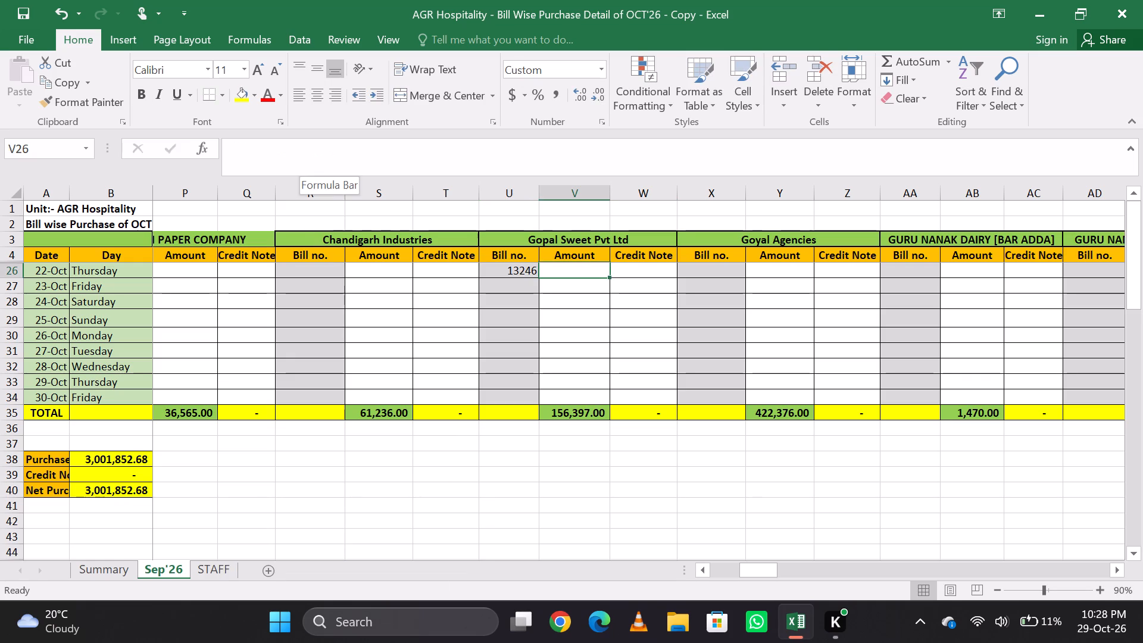
text(155)
key(0)
key(Return)
key(Up)
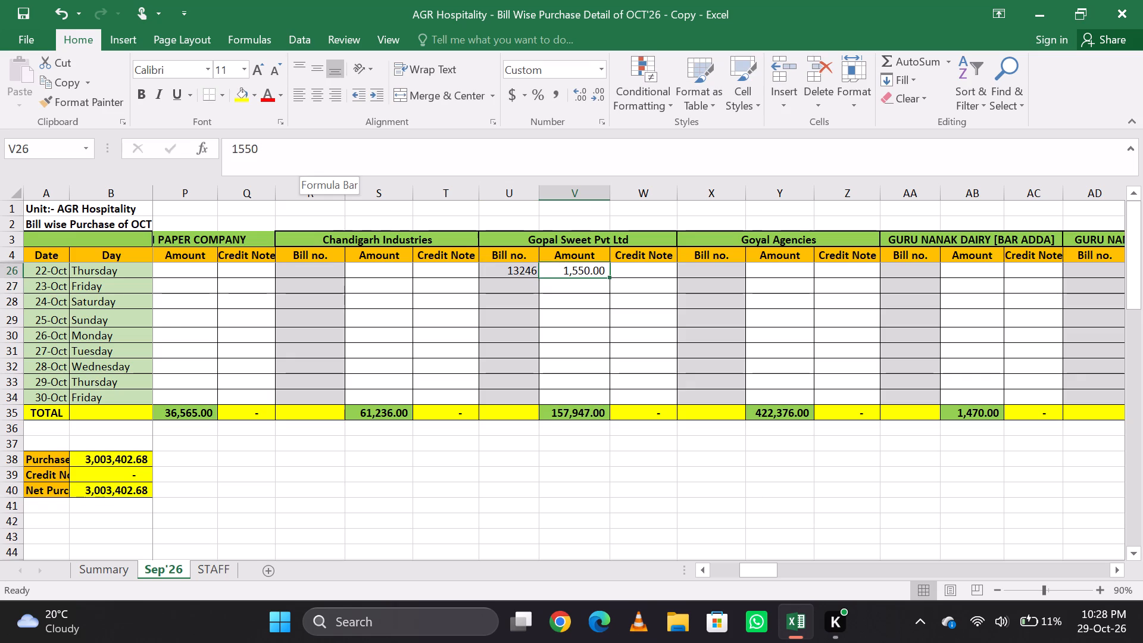
Find the HONEY HEALTH FOOD block and append a second bill number to the 22-Oct entry, making it 6602/6603.
key(ctrl+f)
key(h)
text(ON)
key(Return)
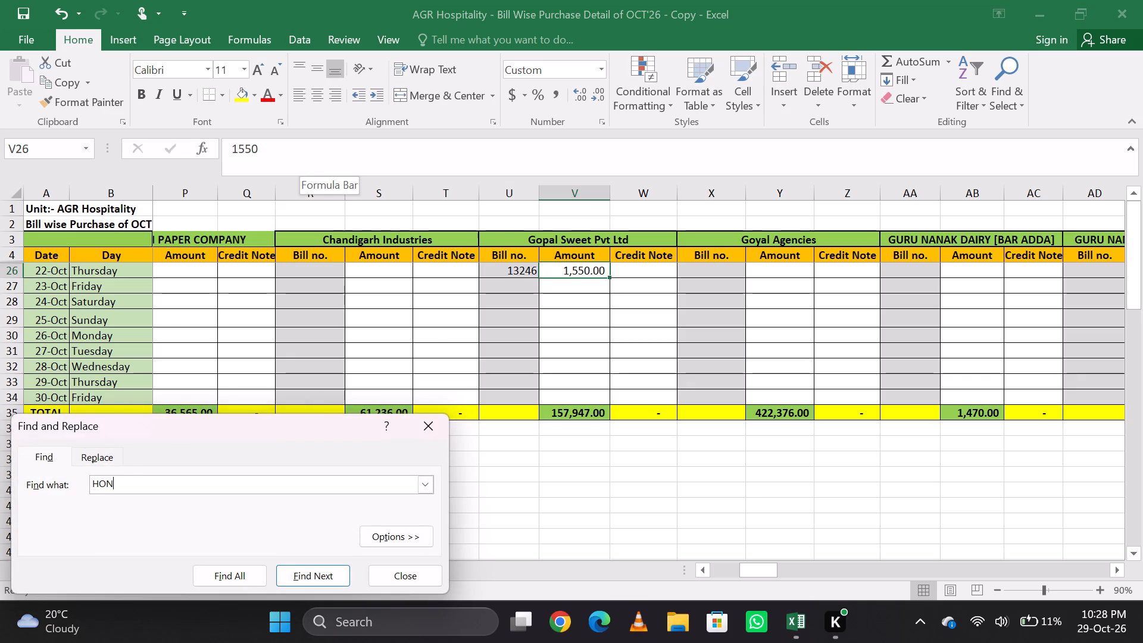
key(Escape)
key(Down)
key(Down)
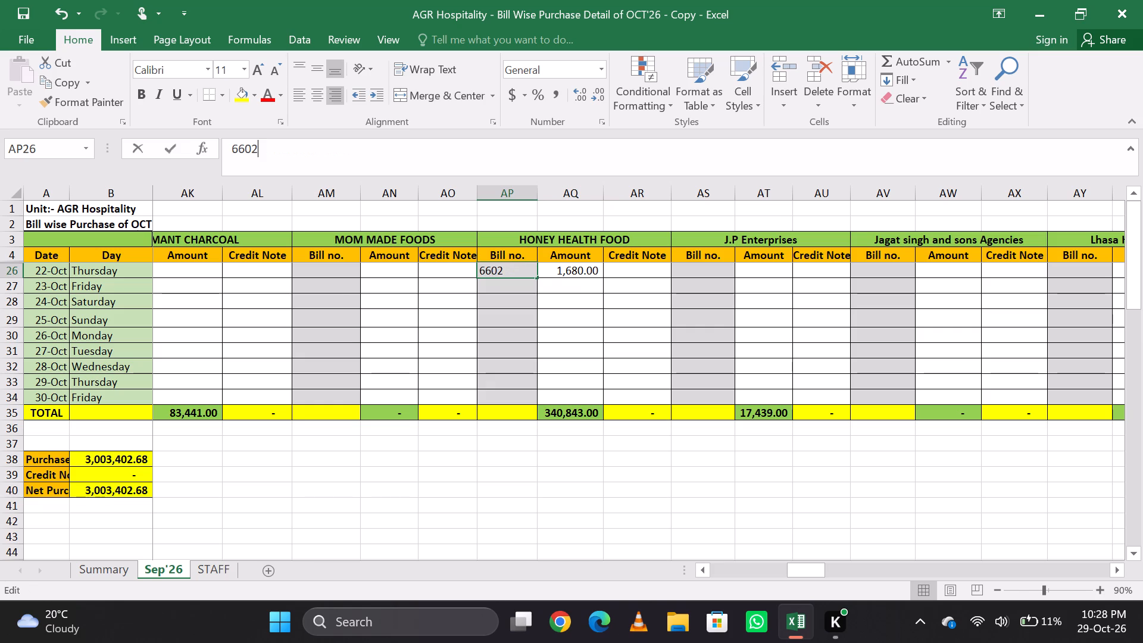
key(slash)
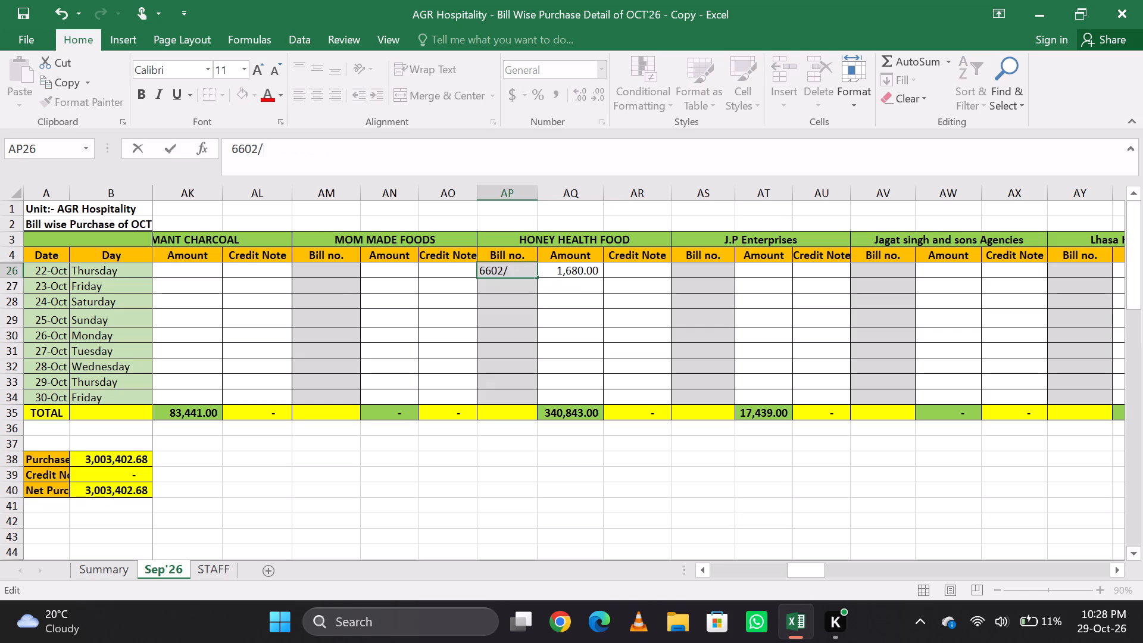
text(6603)
key(Tab)
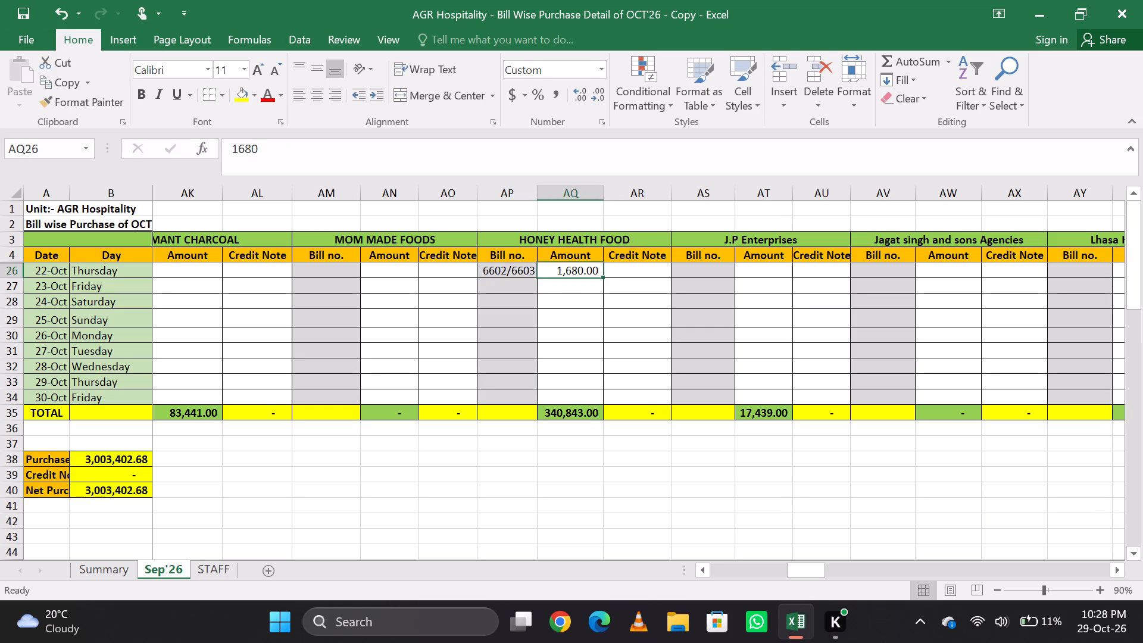
Change the HONEY HEALTH FOOD amount for 22-Oct into the sum formula =1680+1760.
click(309, 149)
key(Left)
key(Left)
key(Left)
key(Left)
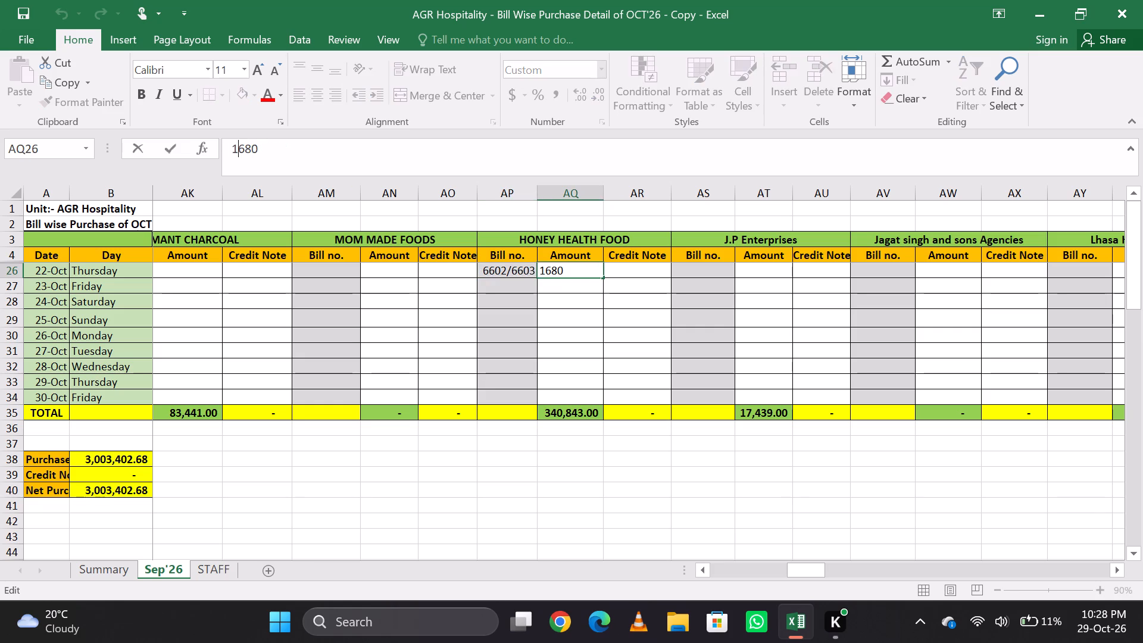
key(equal)
key(Right)
key(Right)
key(Right)
key(Right)
key(Right)
key(shift+plus)
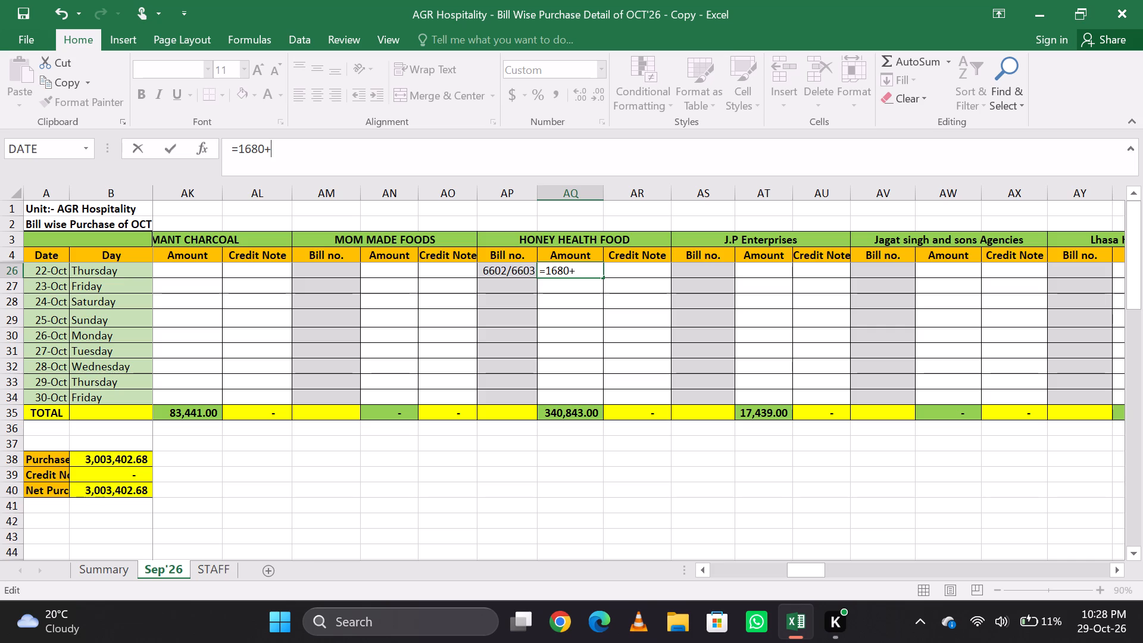
text(1760)
key(Return)
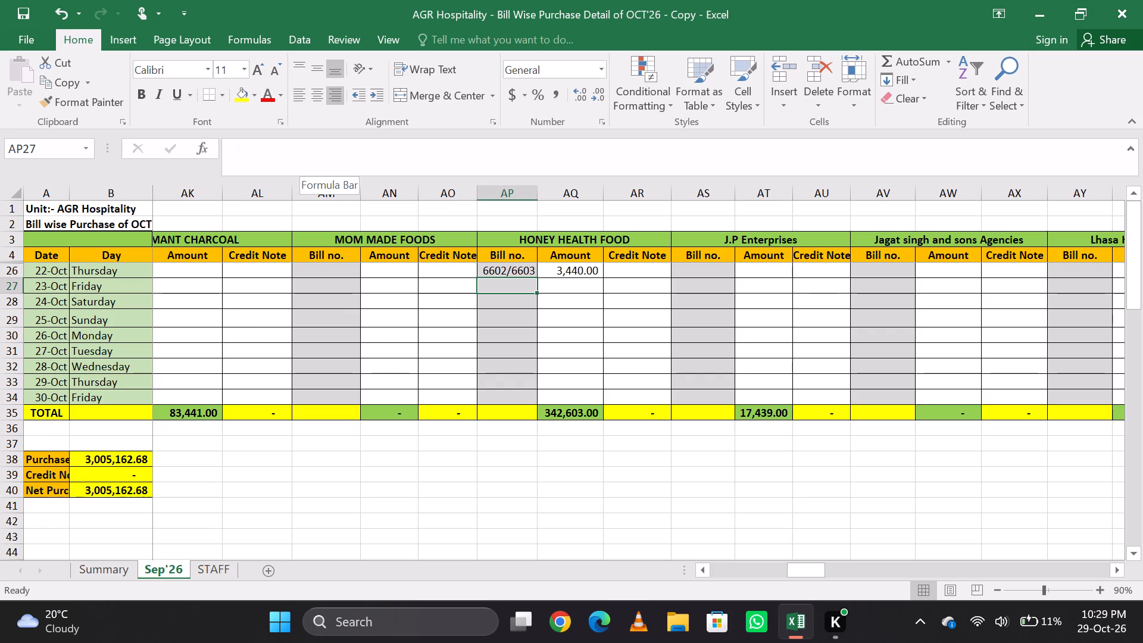
On the STAFF sheet, enter bill number 1747 for 22-Oct in column C and fill the 660.00 amount down from 21-Oct.
key(ctrl+Page_Down)
key(Left)
key(Left)
key(Down)
key(Left)
key(Down)
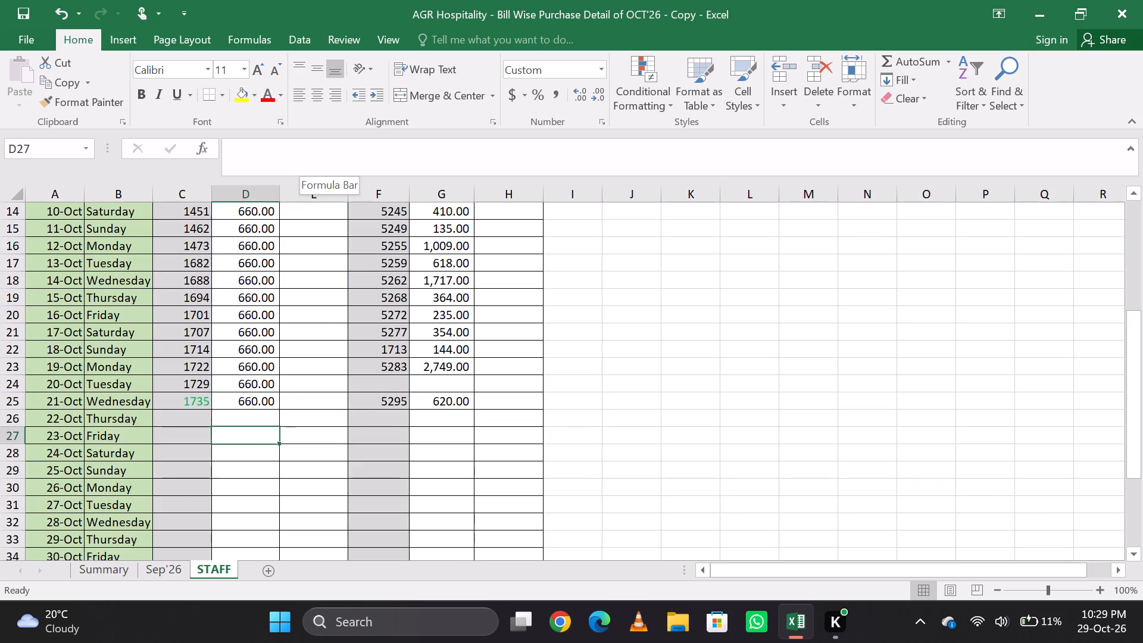
key(Left)
key(Up)
text(1747)
key(Tab)
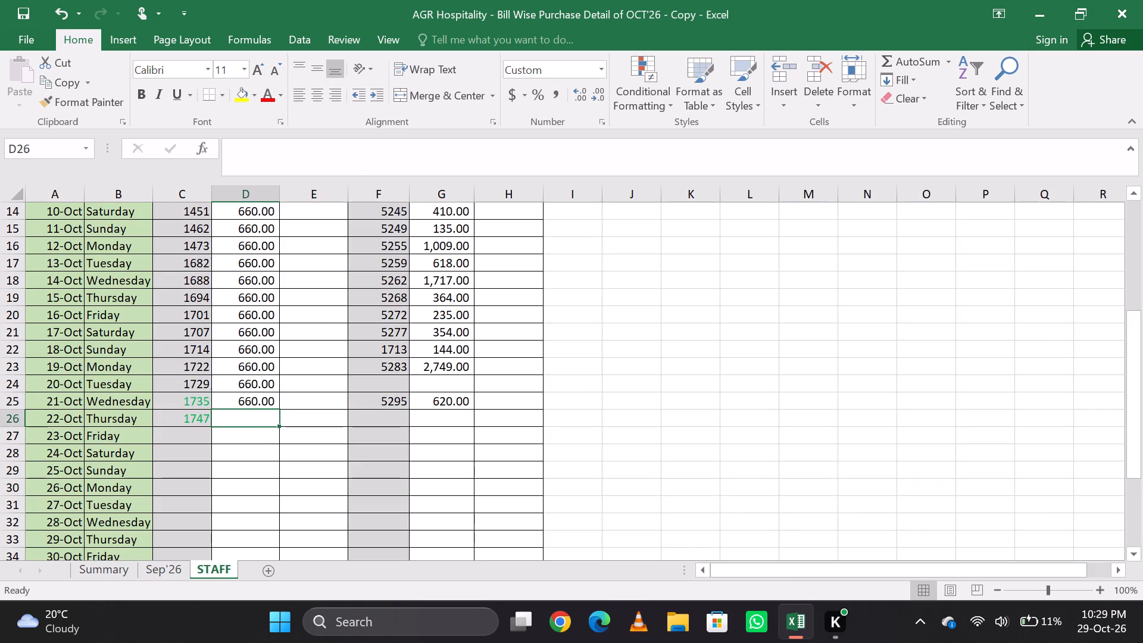
key(ctrl+d)
Enter bill number 5299 with amount 535 for 22-Oct in columns F and G of the STAFF sheet.
key(Right)
key(Right)
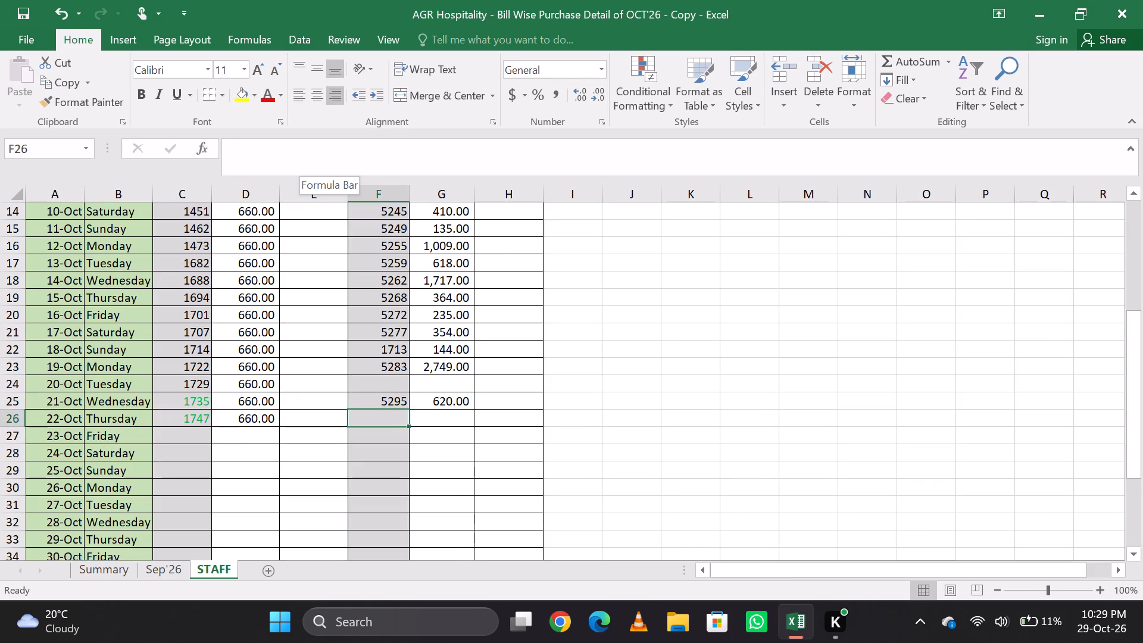
text(5299)
key(Tab)
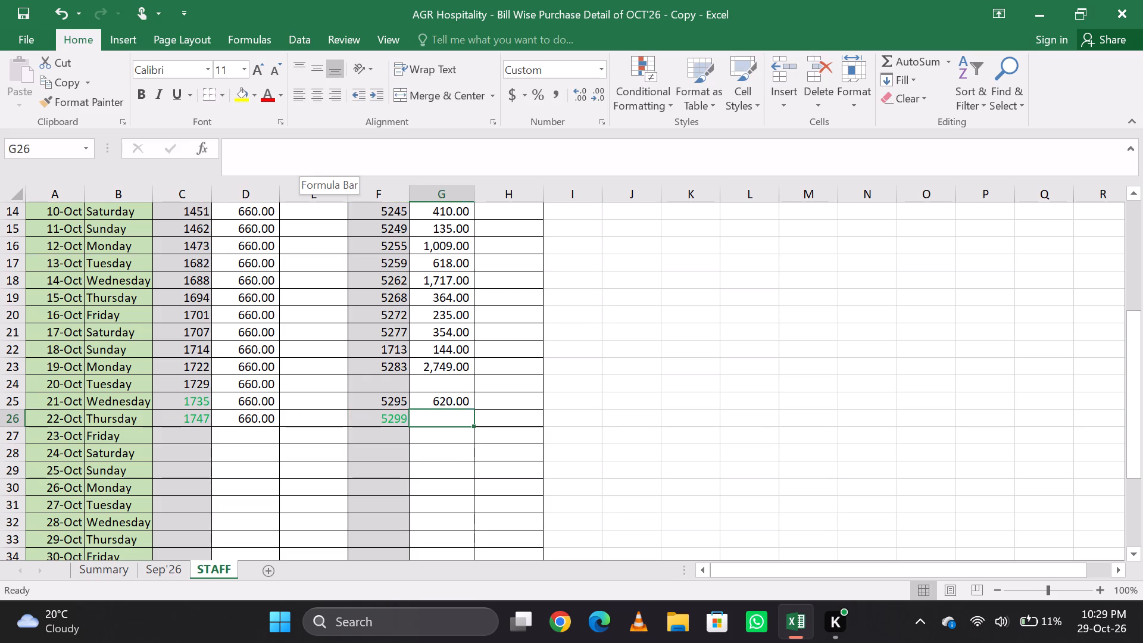
text(535)
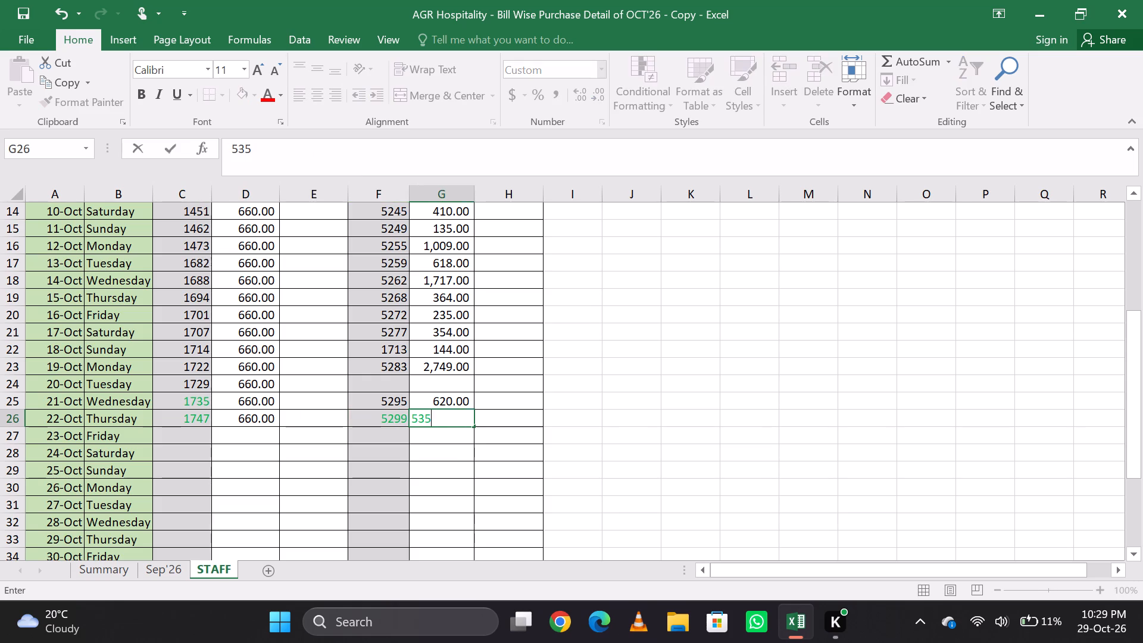
key(Right)
key(Left)
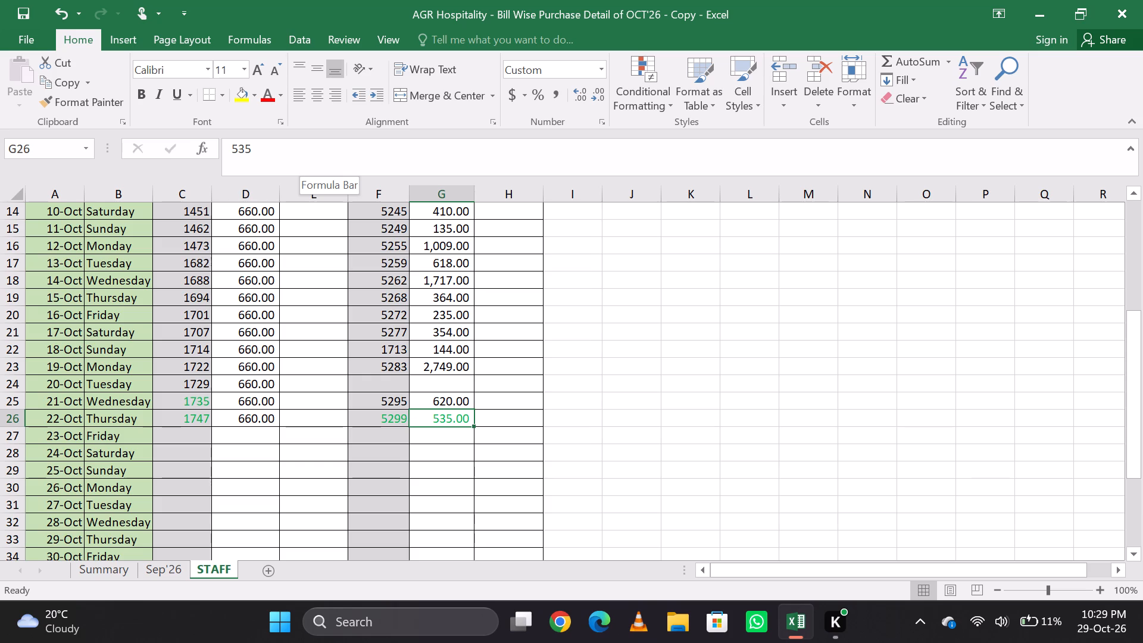
key(Down)
key(Up)
Return to the Sep'26 sheet and hide the completed 22-Oct row.
key(ctrl+Page_Up)
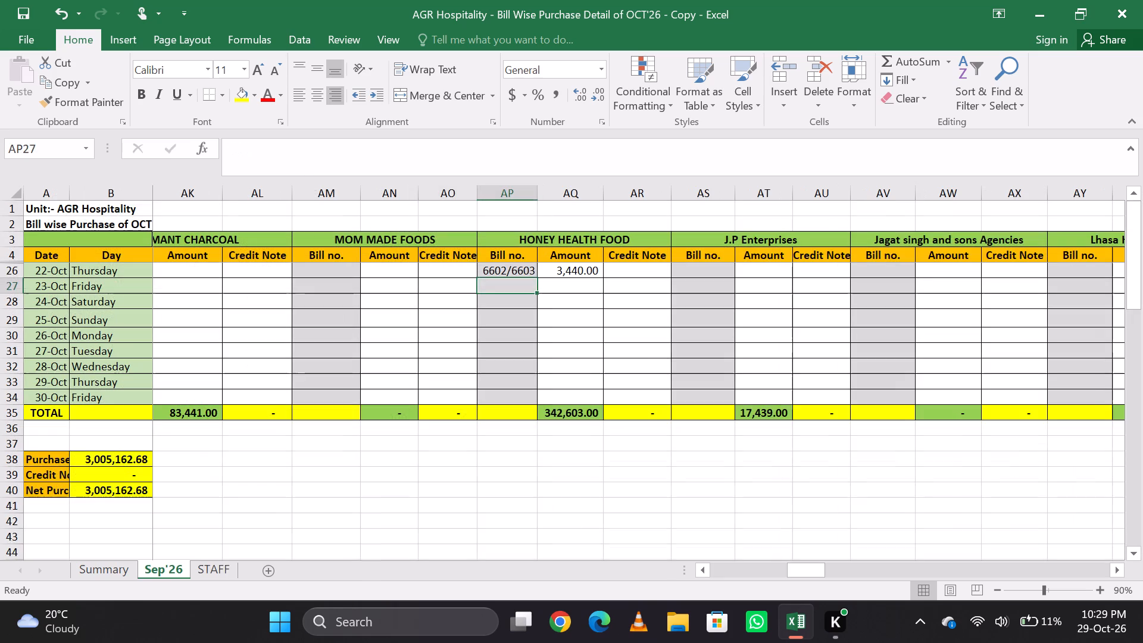
key(Down)
key(Up)
key(shift+space)
key(Up)
key(shift+space)
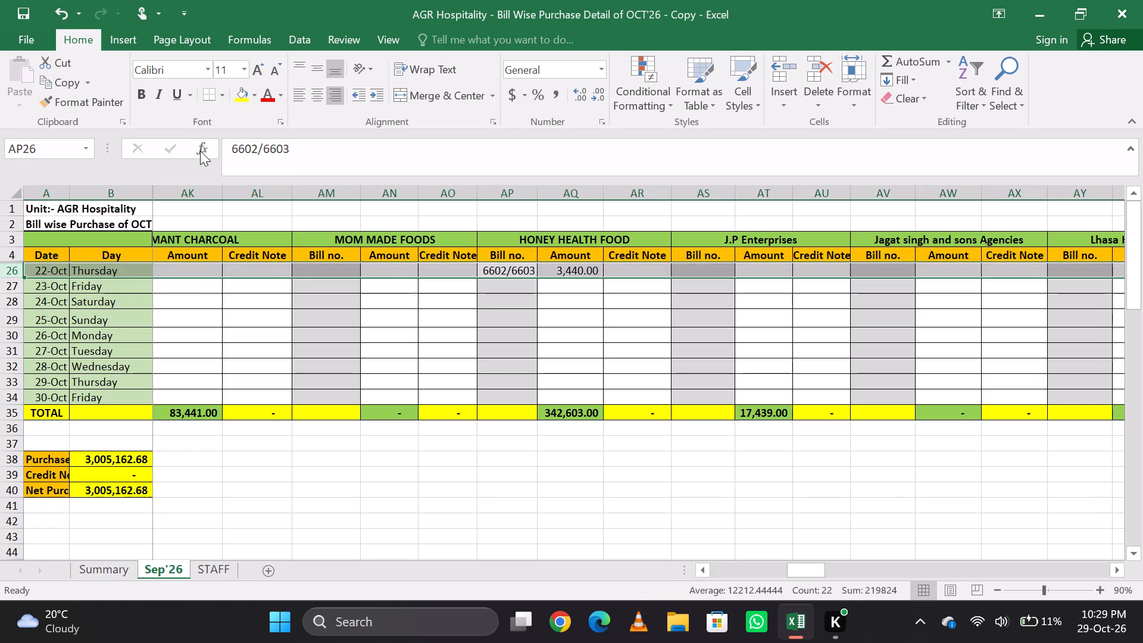
right_click(12, 271)
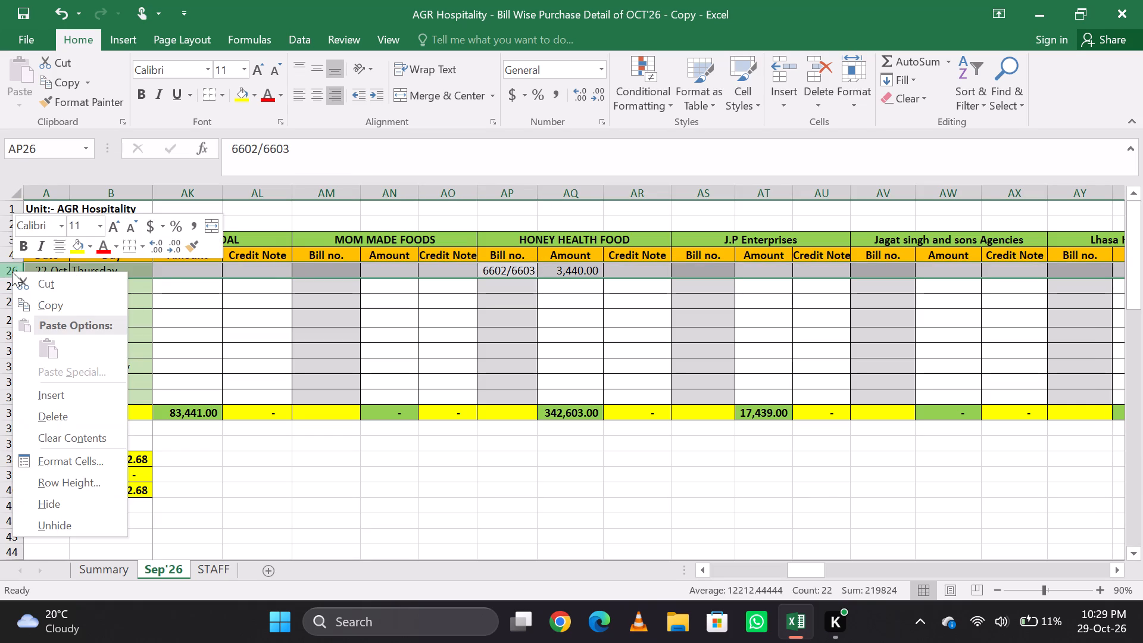
click(59, 502)
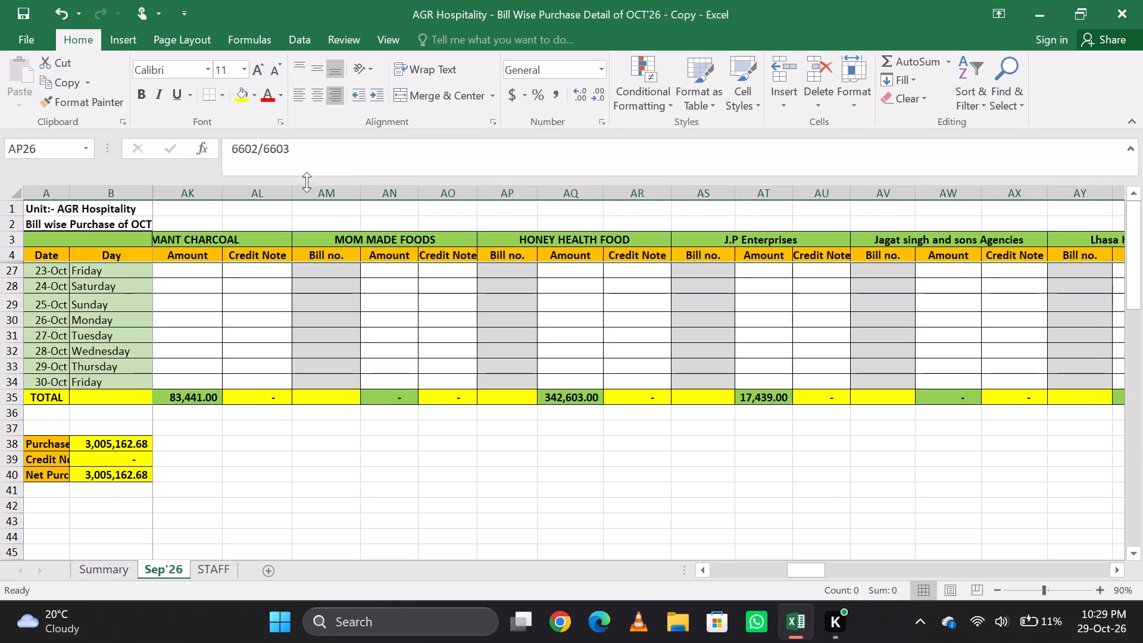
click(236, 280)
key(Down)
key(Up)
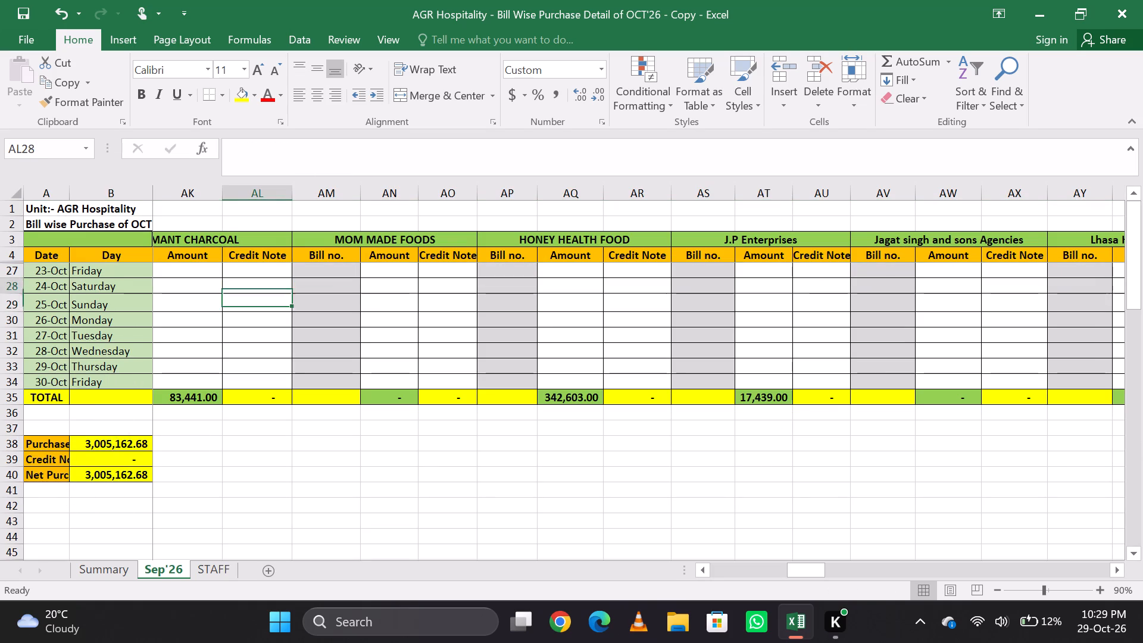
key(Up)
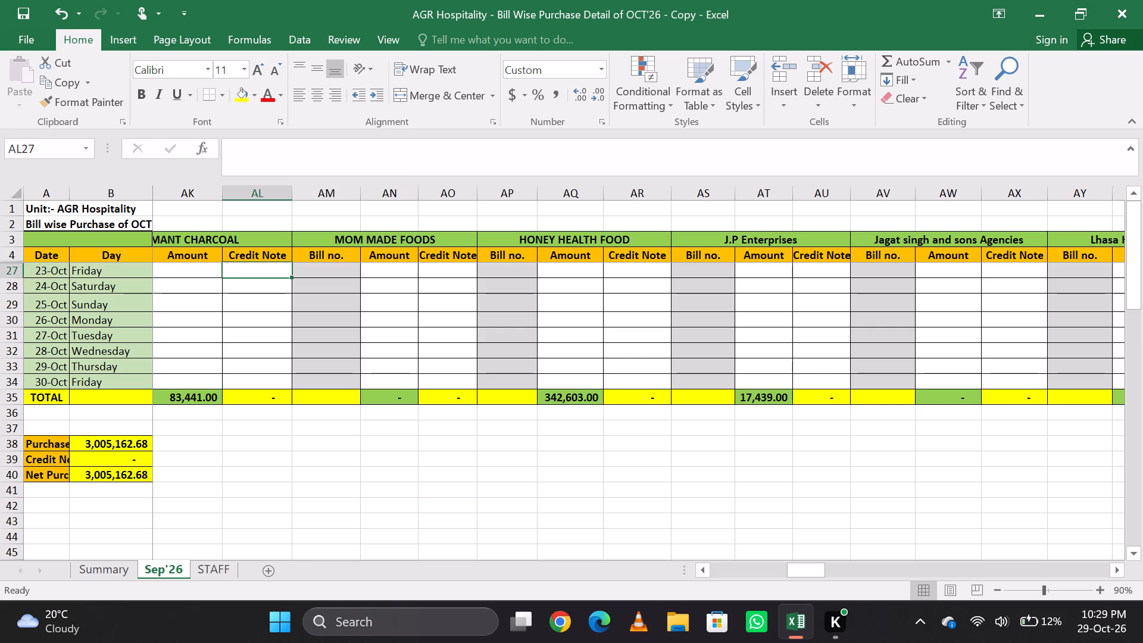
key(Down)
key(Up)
Search for LUCK to locate the LUCKY KHAN DAIRY blocks, and enter bill number 1761 for 23-Oct in the [KITCHEN] block.
key(ctrl+f)
text(LUCKL)
key(Return)
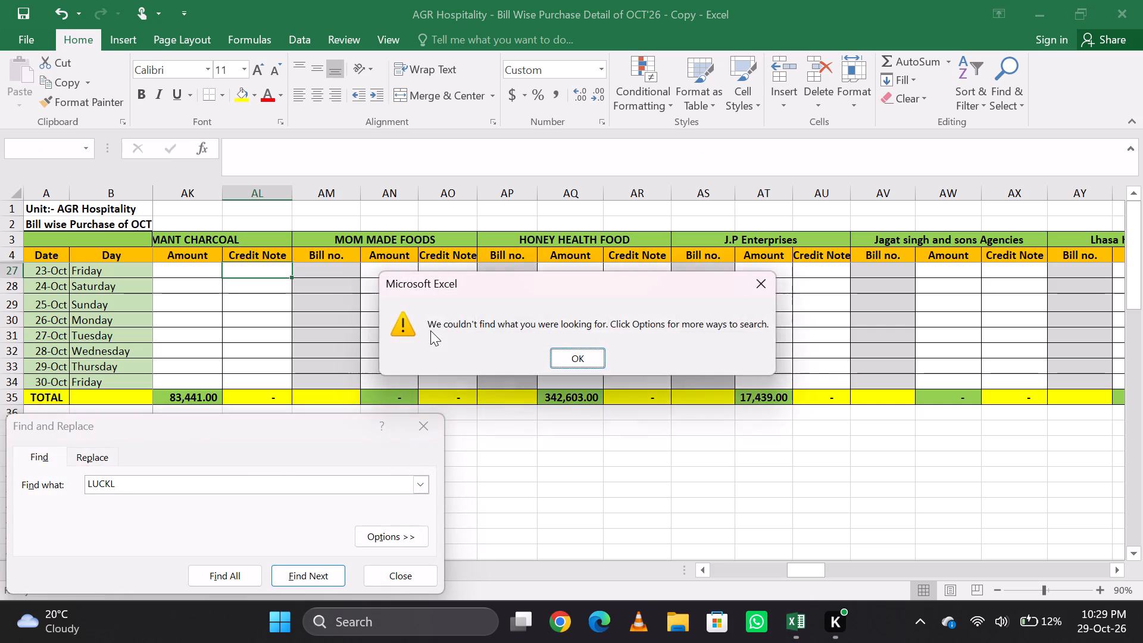
key(Return)
key(BackSpace)
key(Return)
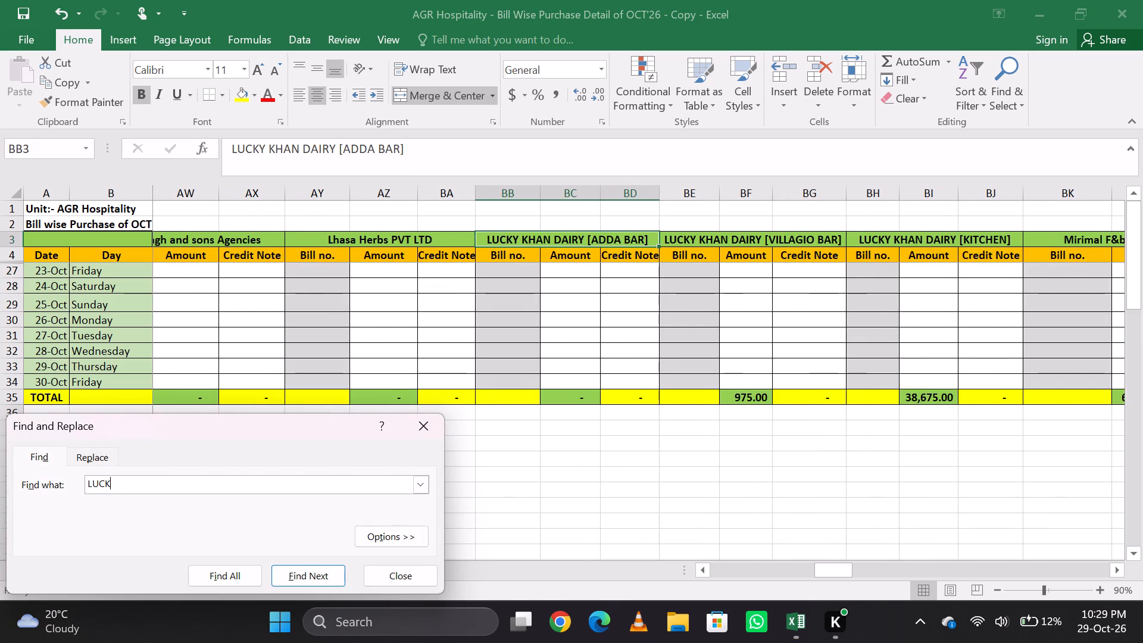
key(Down)
key(Down)
key(Up)
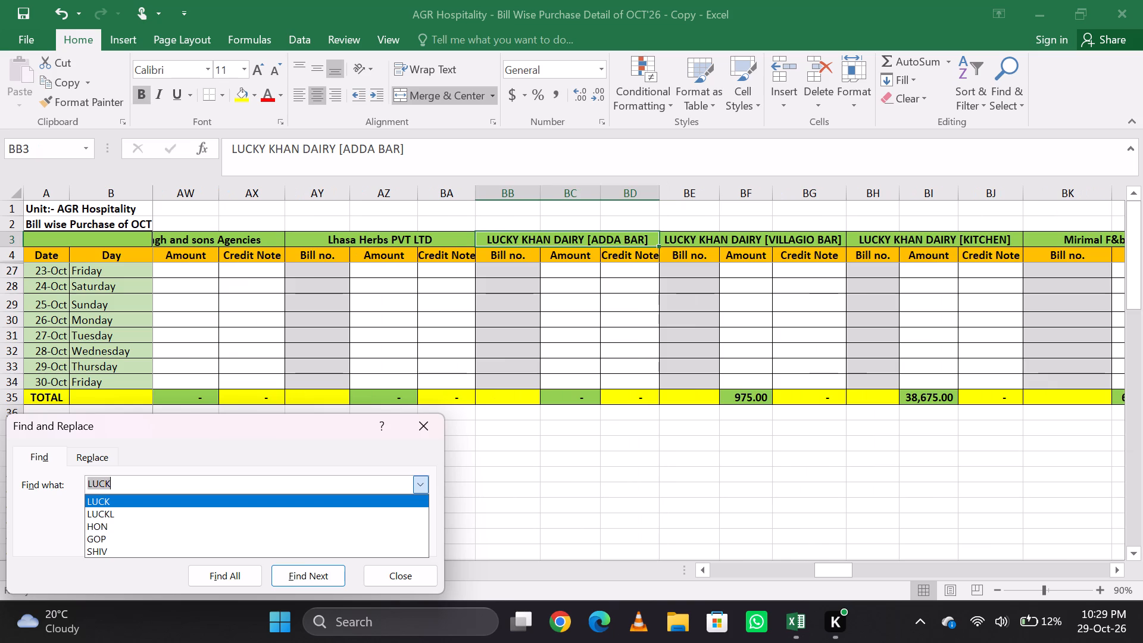
key(Escape)
key(Down)
key(Down)
key(Escape)
key(Escape)
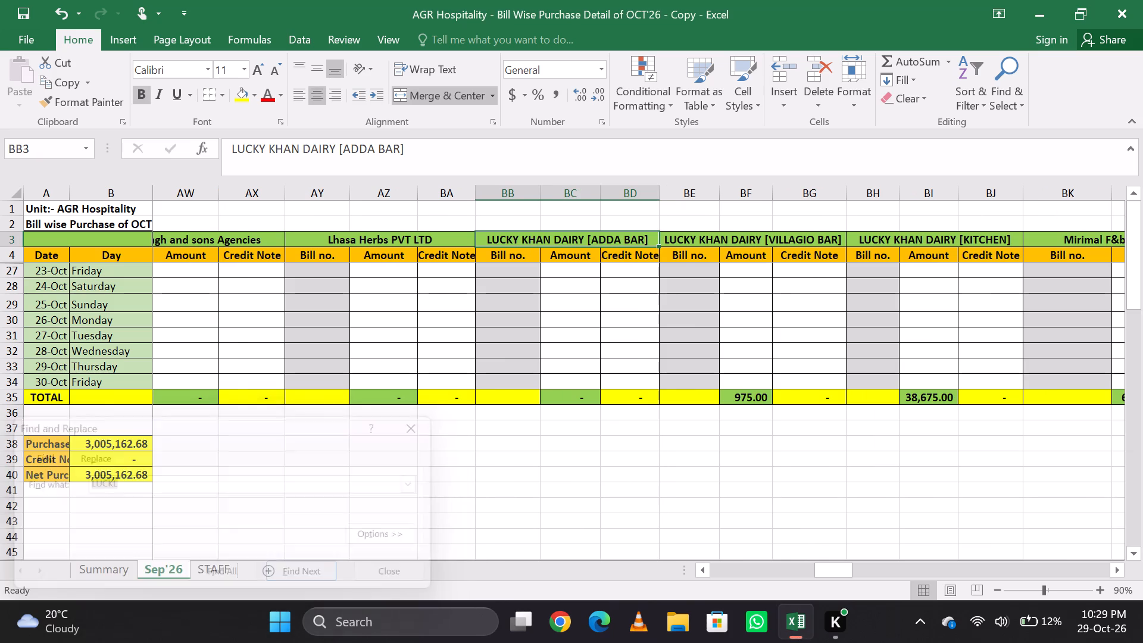
key(Escape)
key(Down)
key(Down)
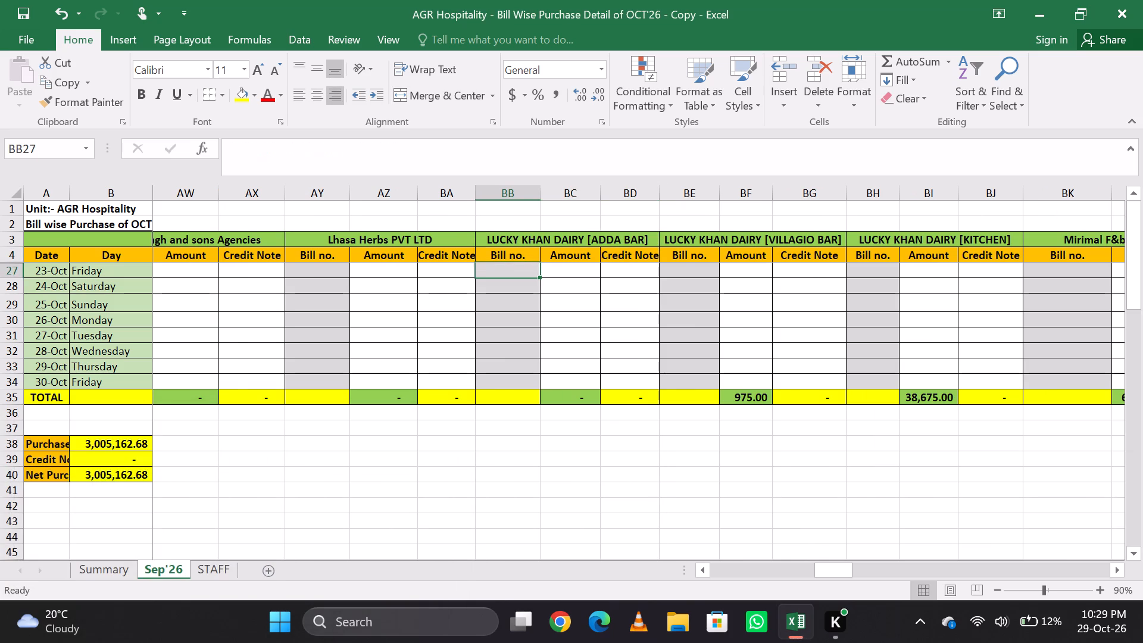
key(Right)
key(Right)
key(Right)
key(Right)
key(Right)
key(Right)
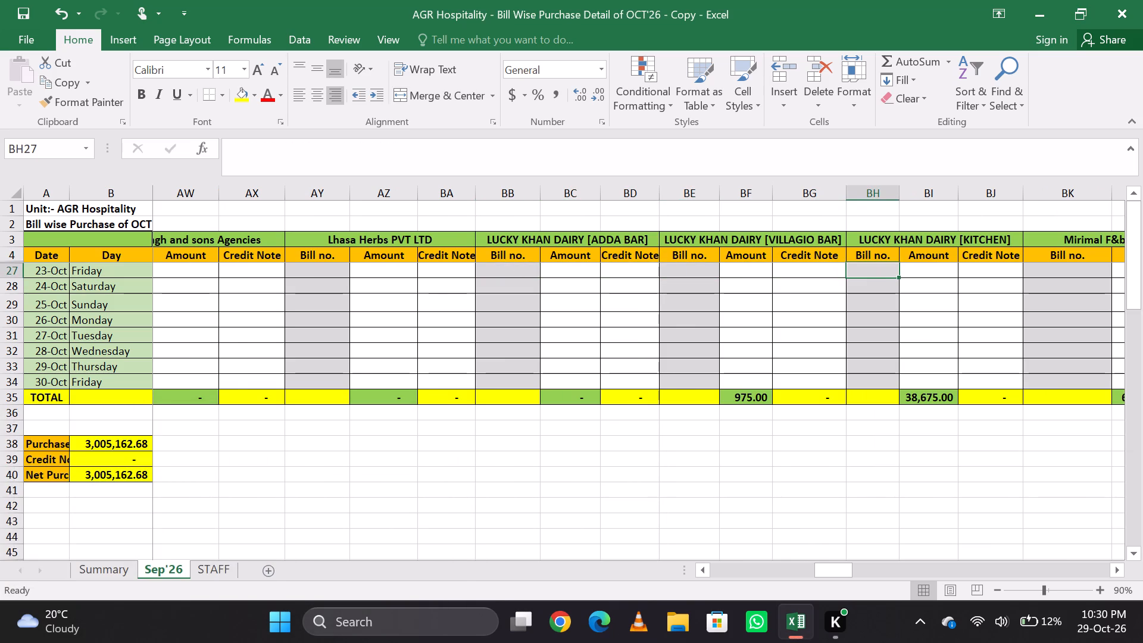
key(Right)
key(Left)
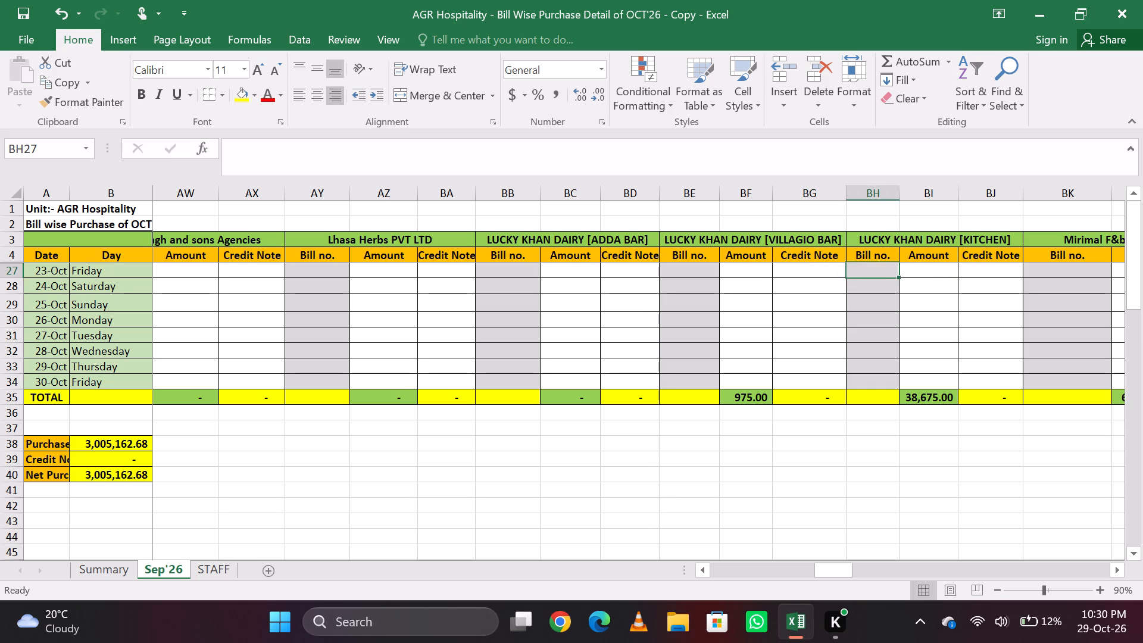
key(Right)
key(Left)
key(Left)
key(Right)
key(Left)
key(Right)
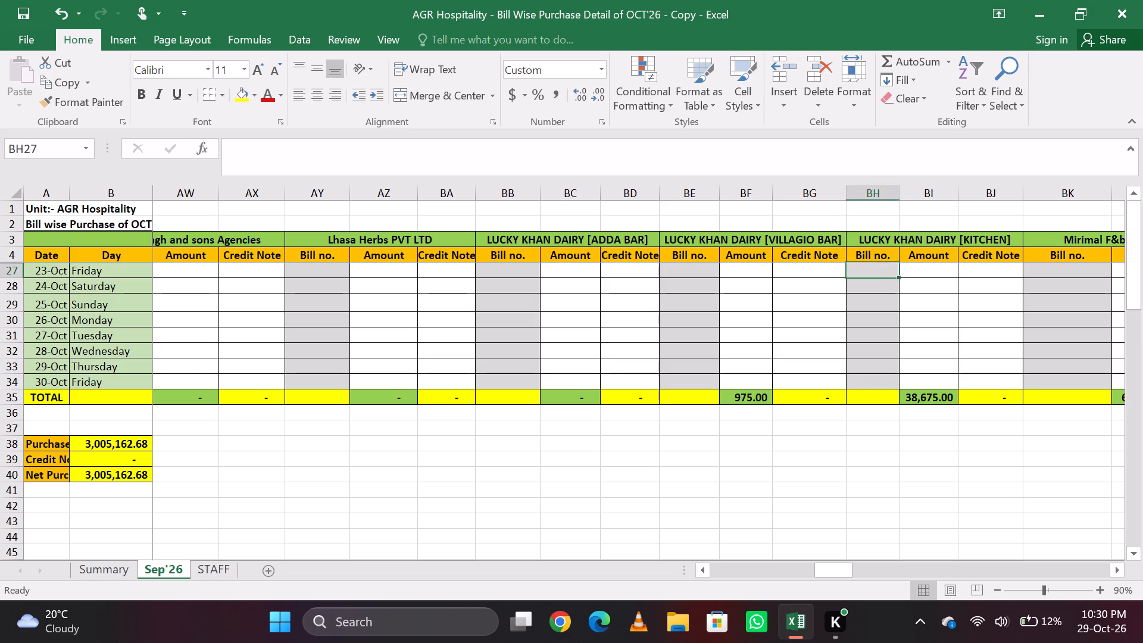
key(Right)
key(Left)
text(1761)
key(Tab)
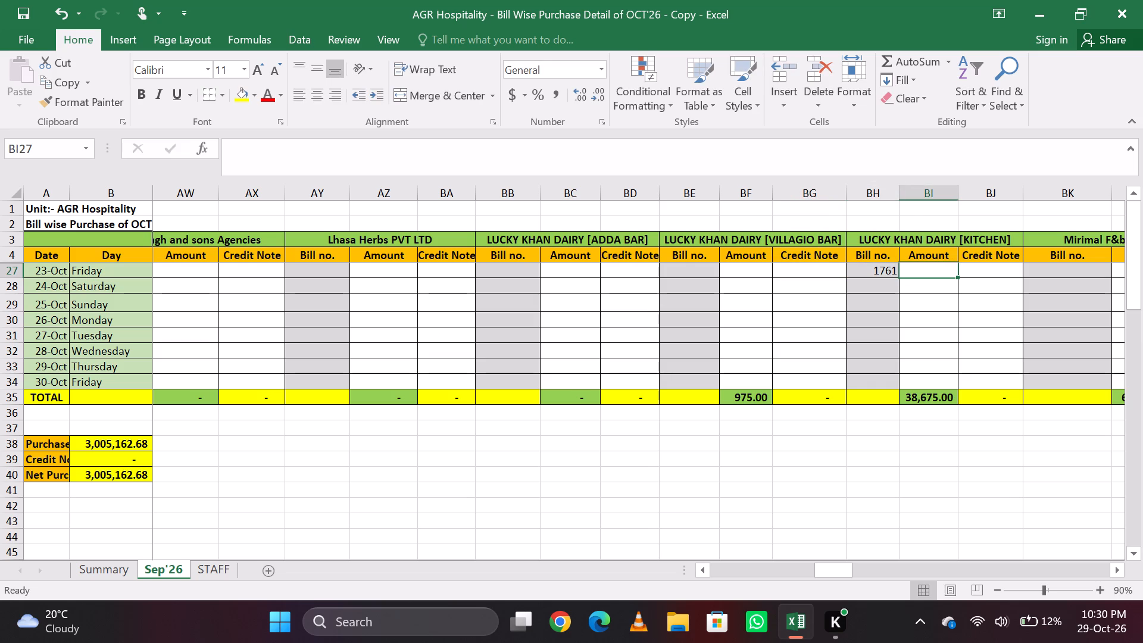
Enter the amount 975 for 23-Oct in the LUCKY KHAN DAIRY [KITCHEN] block.
text(975)
key(Tab)
key(Left)
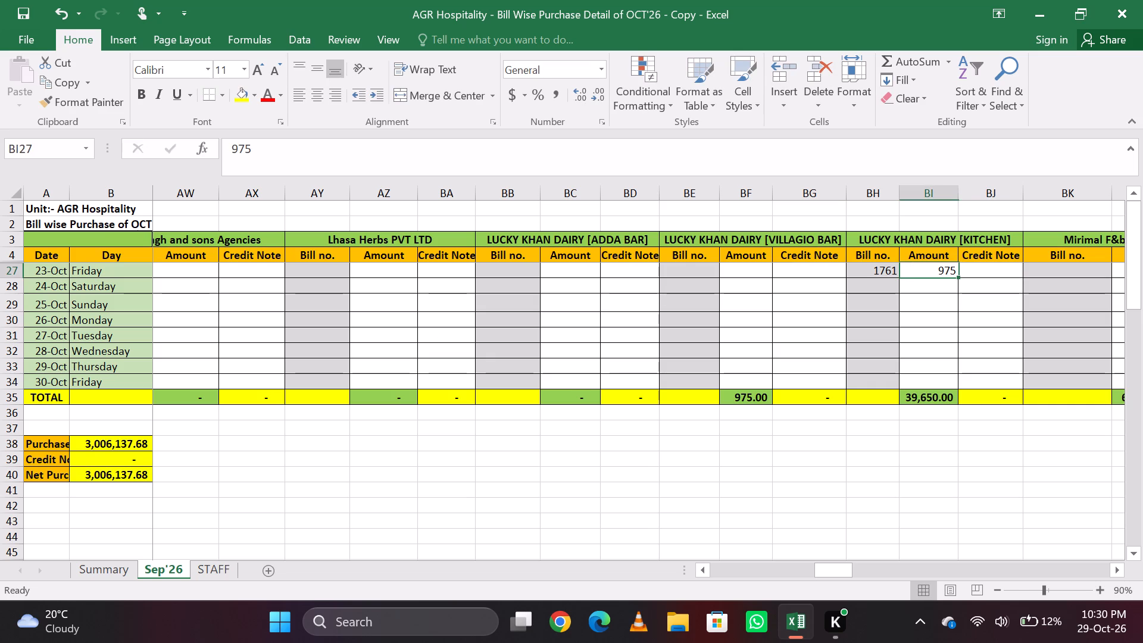
Search for SETH and enter bill number 3249 with amount 1872 for 23-Oct under SETHI VERKA BOOTH [VILLAGIO BAR].
key(ctrl+f)
key(s)
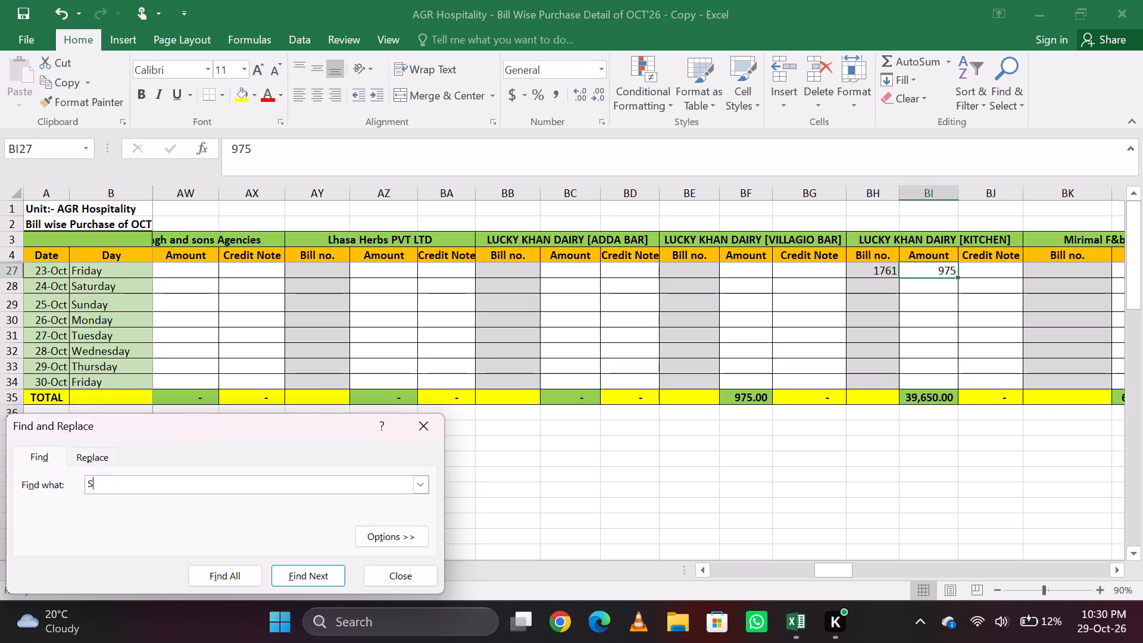
text(ETH)
key(Return)
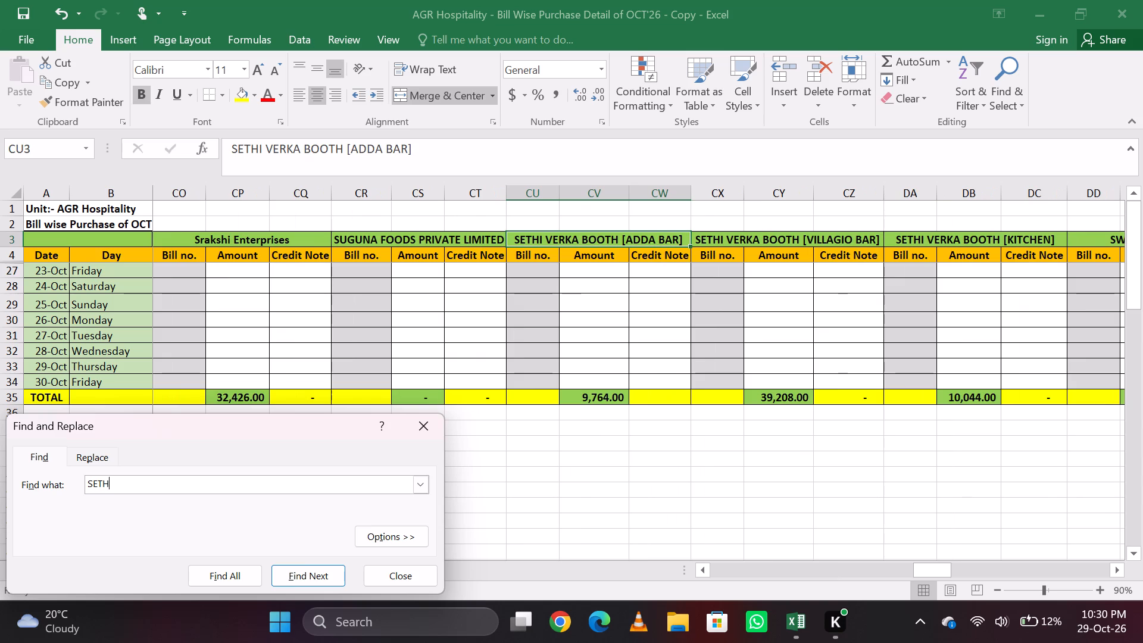
key(Down)
key(Up)
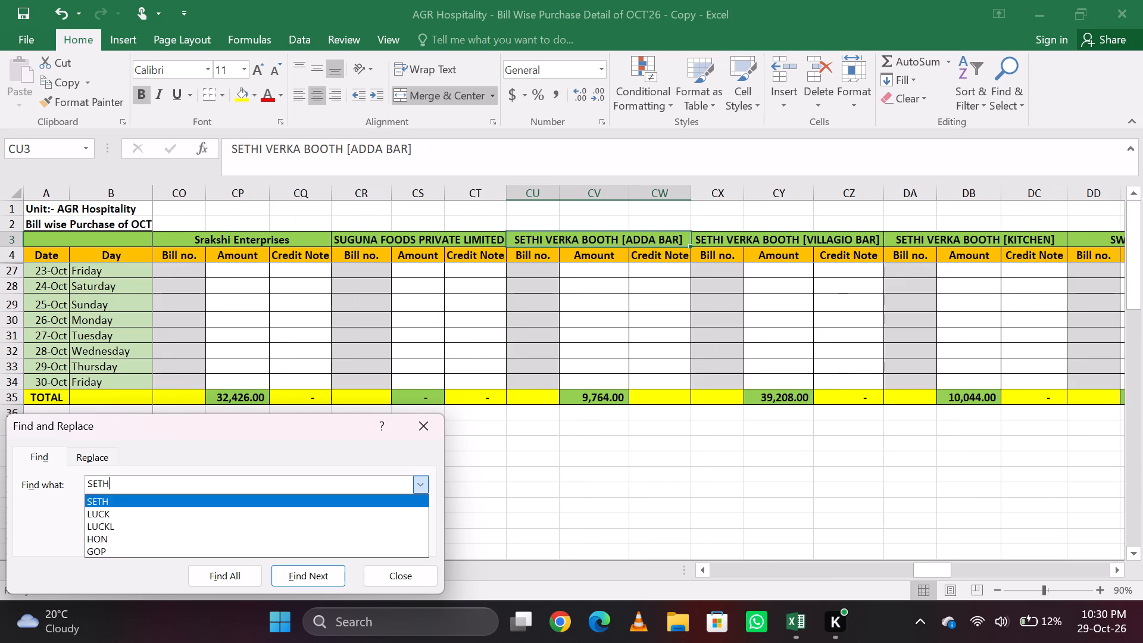
key(grave)
key(Escape)
key(Down)
key(Escape)
key(Escape)
key(Escape)
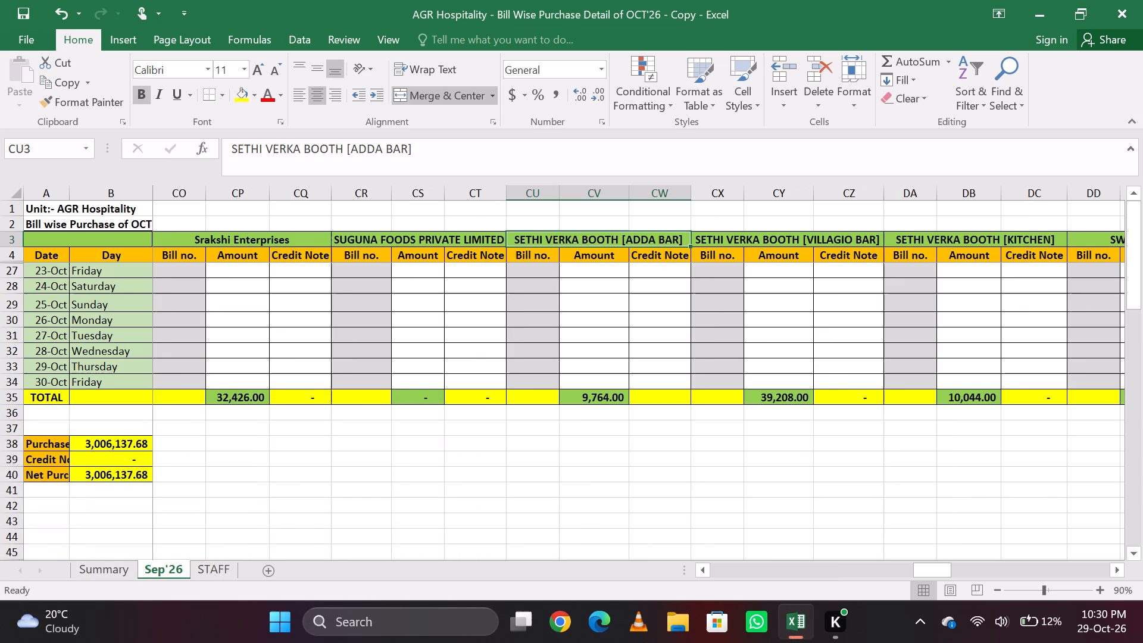
key(Down)
key(Down)
key(Right)
key(Right)
key(Right)
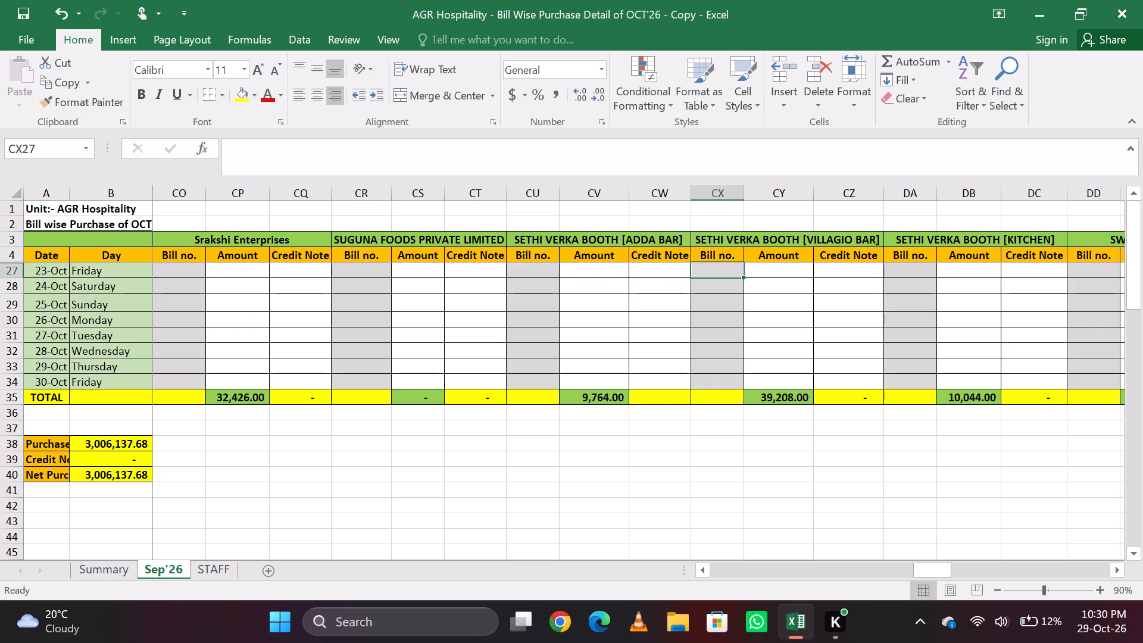
text(32)
text(49)
key(Tab)
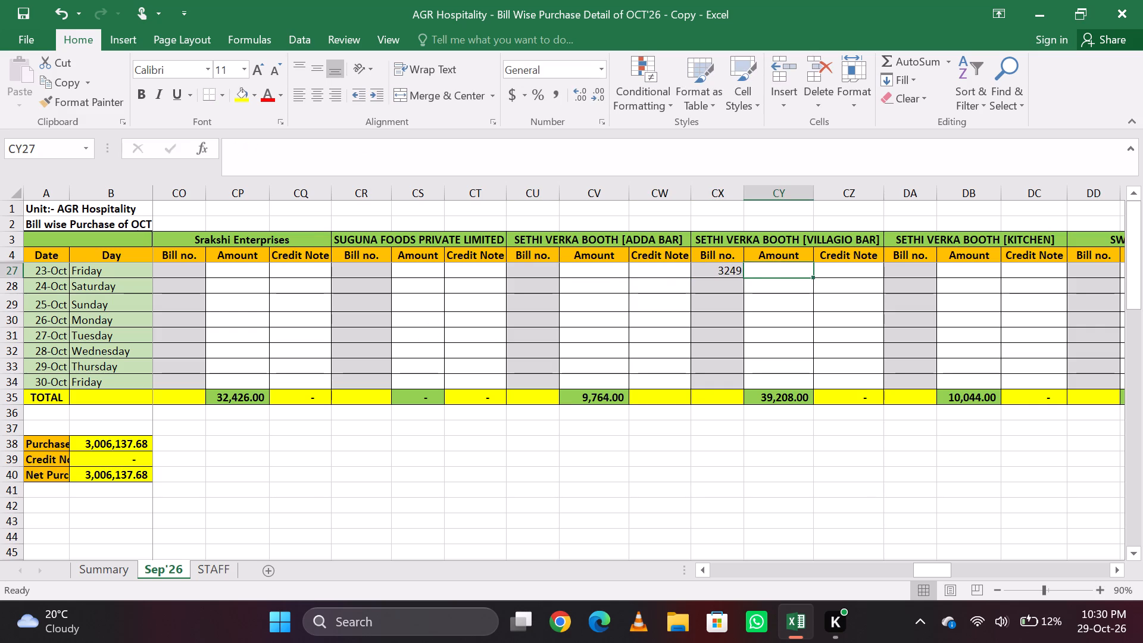
text(1872)
key(Tab)
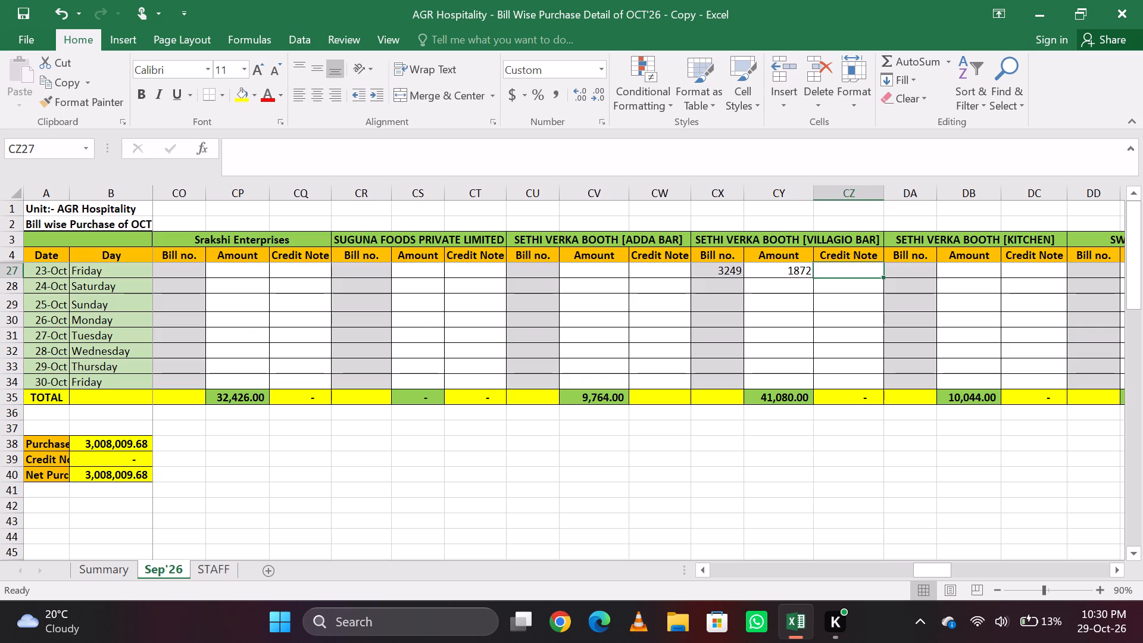
key(Down)
key(Up)
Search for THAK and enter bill number 22386 with amount 6685 for 23-Oct under THAKUR VEGETABLES.
key(ctrl+f)
text(THAK)
key(Return)
key(Escape)
key(Down)
key(Down)
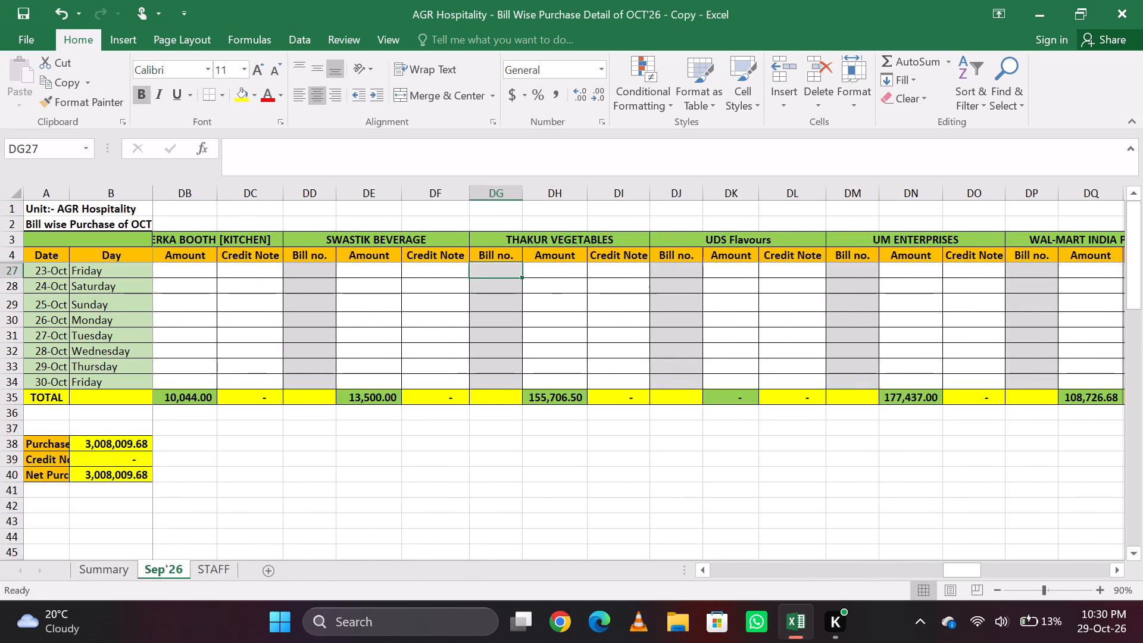
text(22)
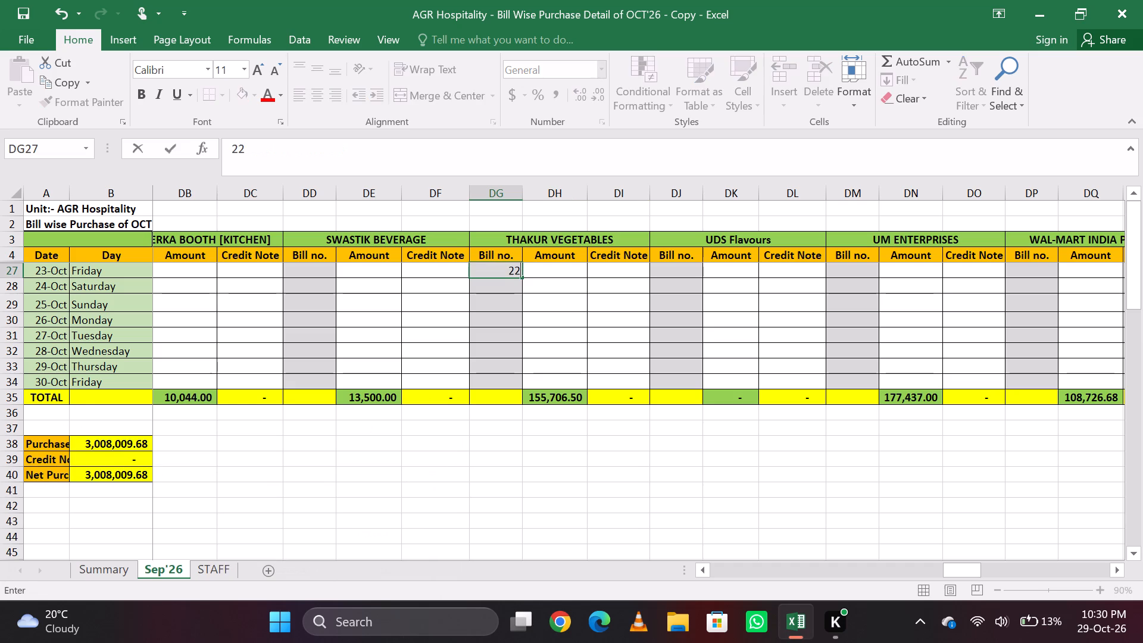
text(386)
key(Tab)
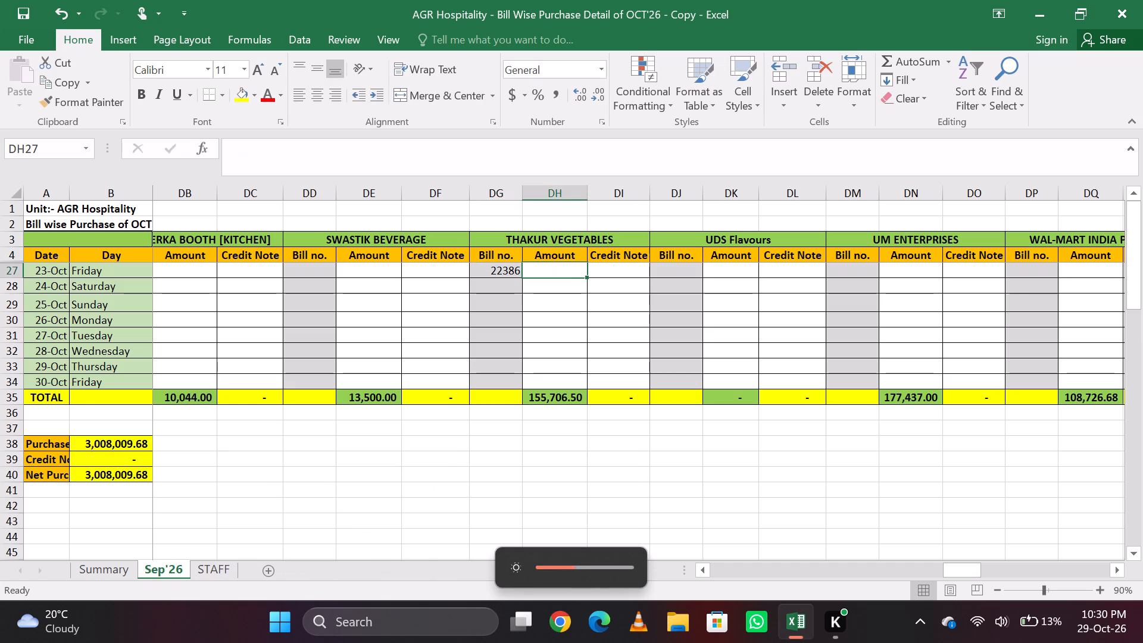
key(Right)
key(Left)
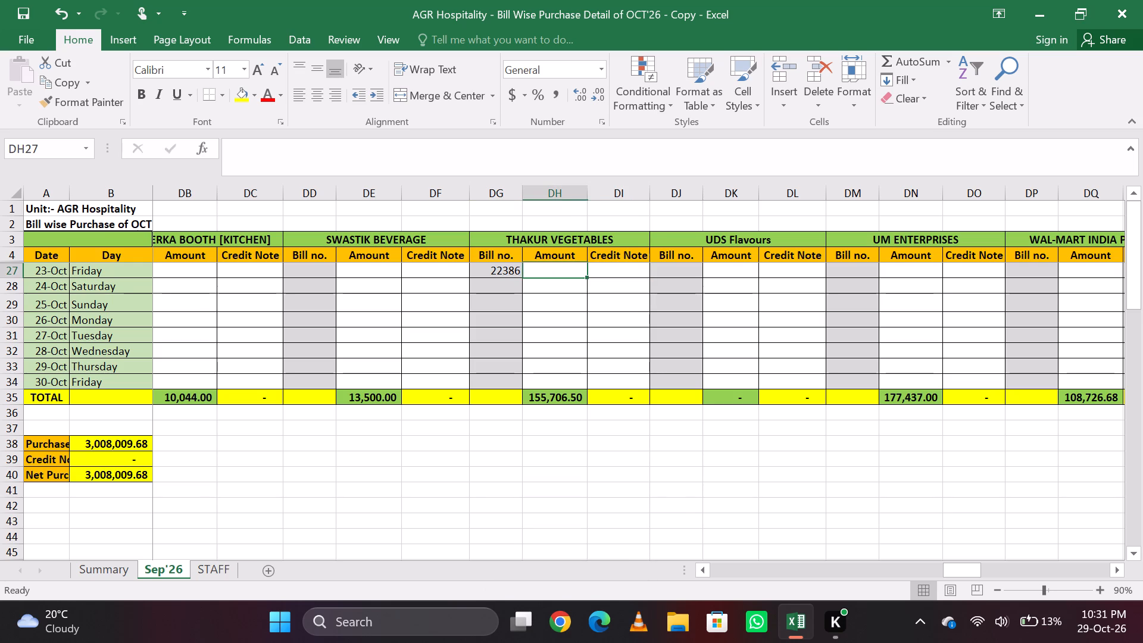
text(6685)
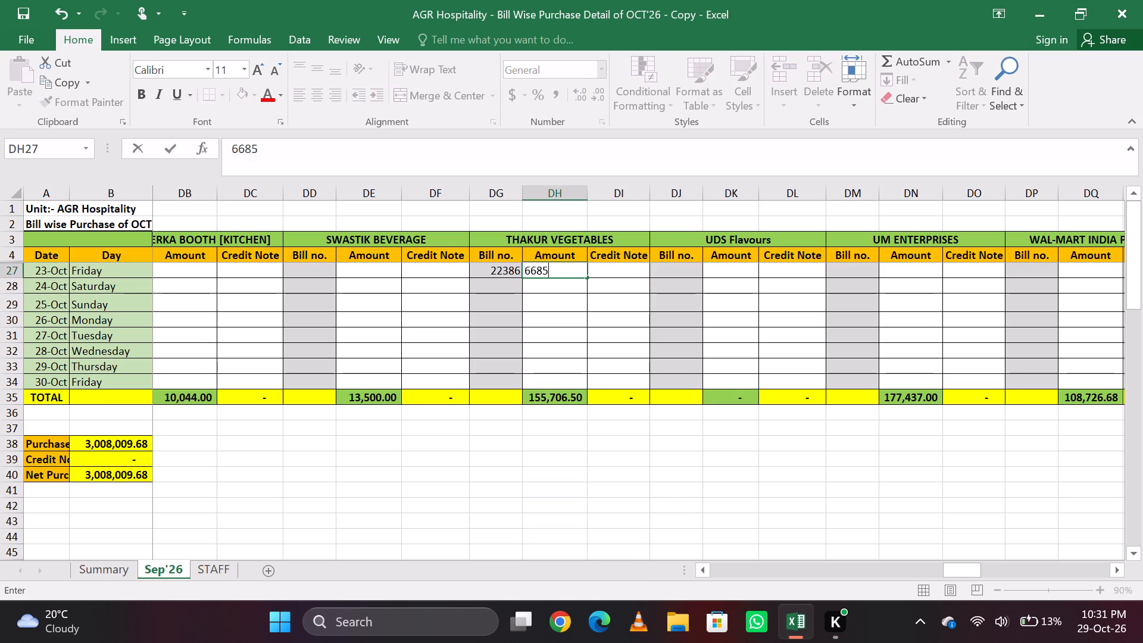
key(Right)
key(Left)
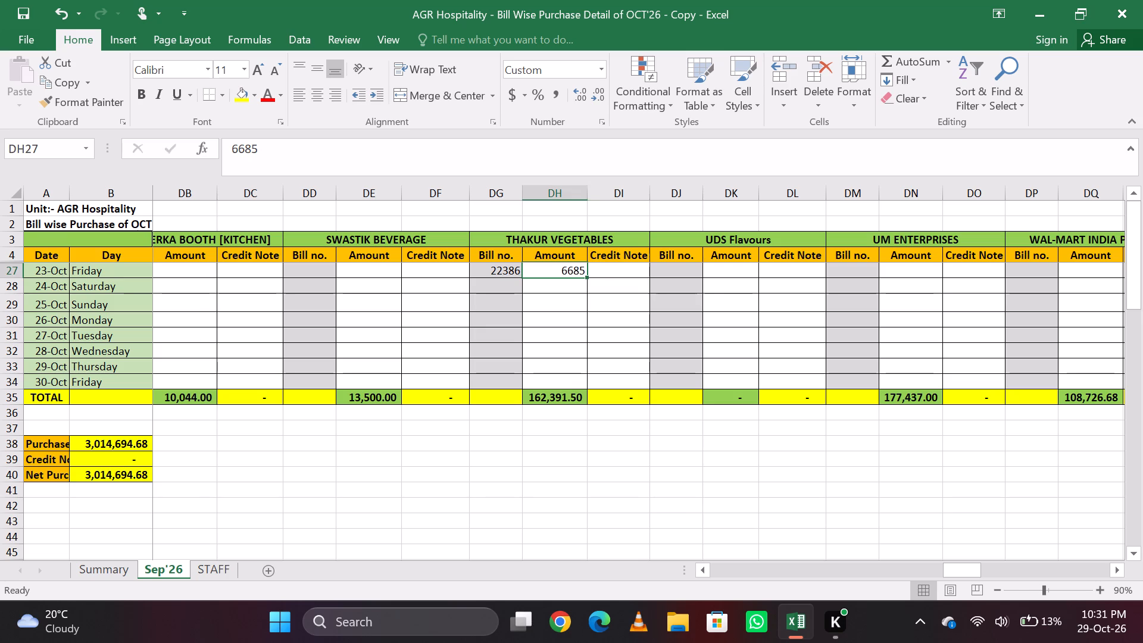
Search for GOP and enter bill number 13329 with amount 3100 for 23-Oct under Gopal Sweet Pvt Ltd.
key(ctrl+f)
text(THA)
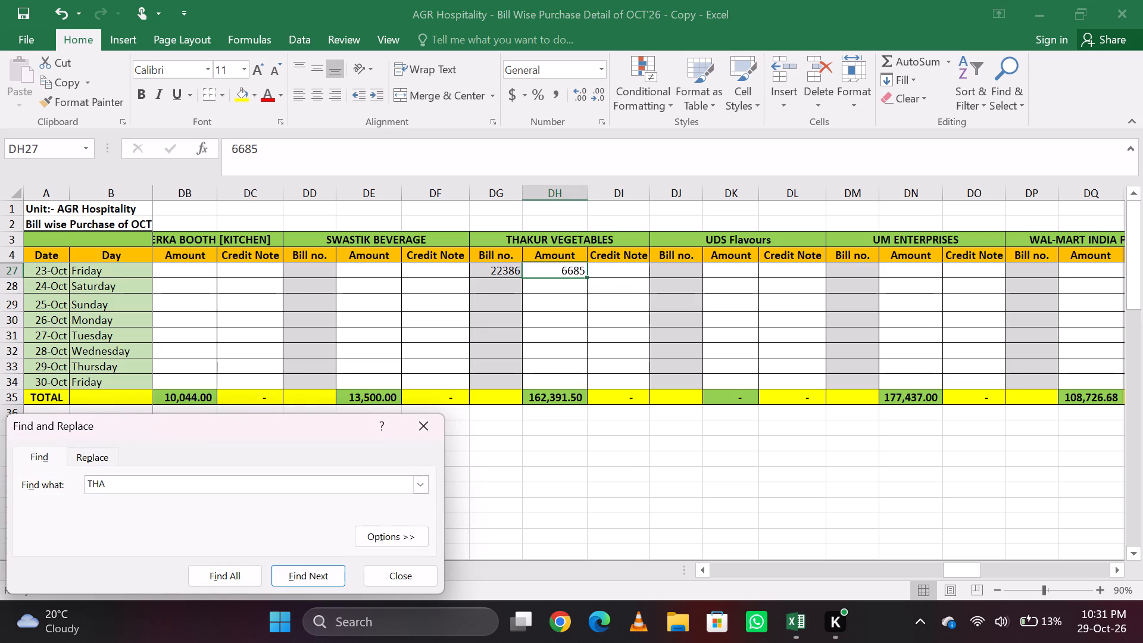
key(BackSpace)
key(BackSpace)
key(BackSpace)
key(BackSpace)
key(BackSpace)
text(GOP)
key(Return)
key(Escape)
key(Down)
key(Down)
key(Up)
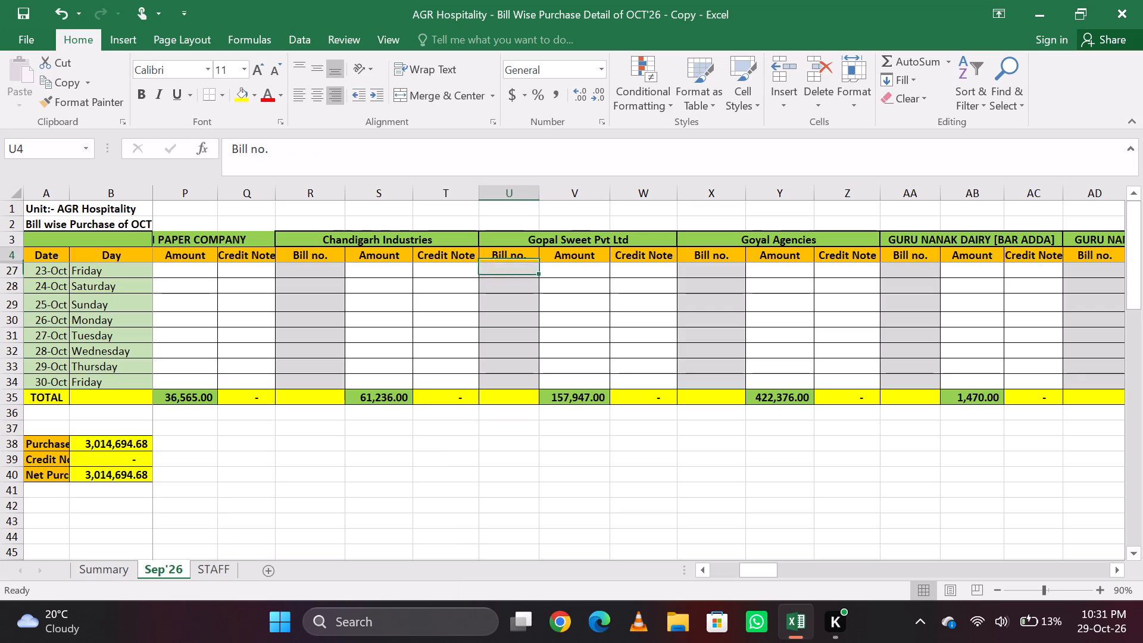
key(Down)
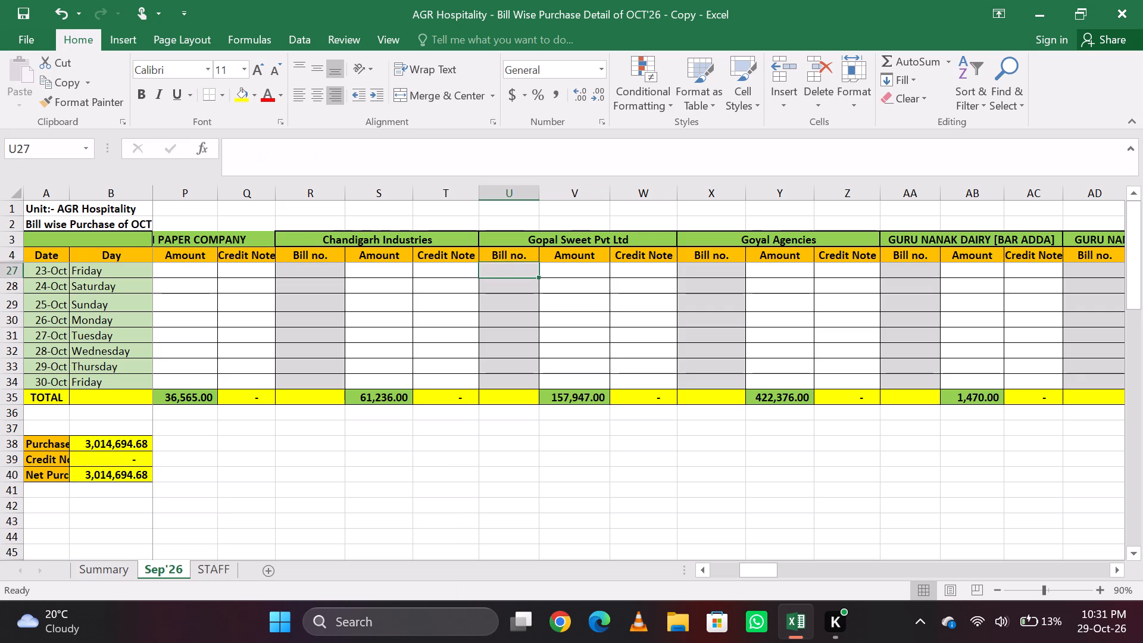
key(Down)
key(Up)
text(13329)
key(Right)
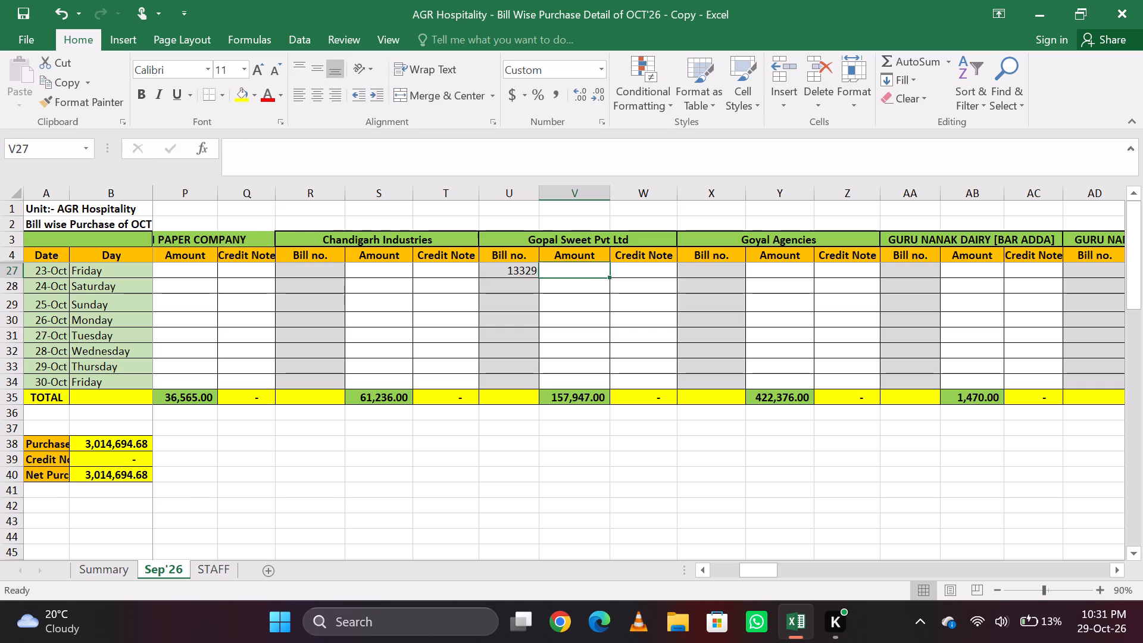
text(3100)
key(Tab)
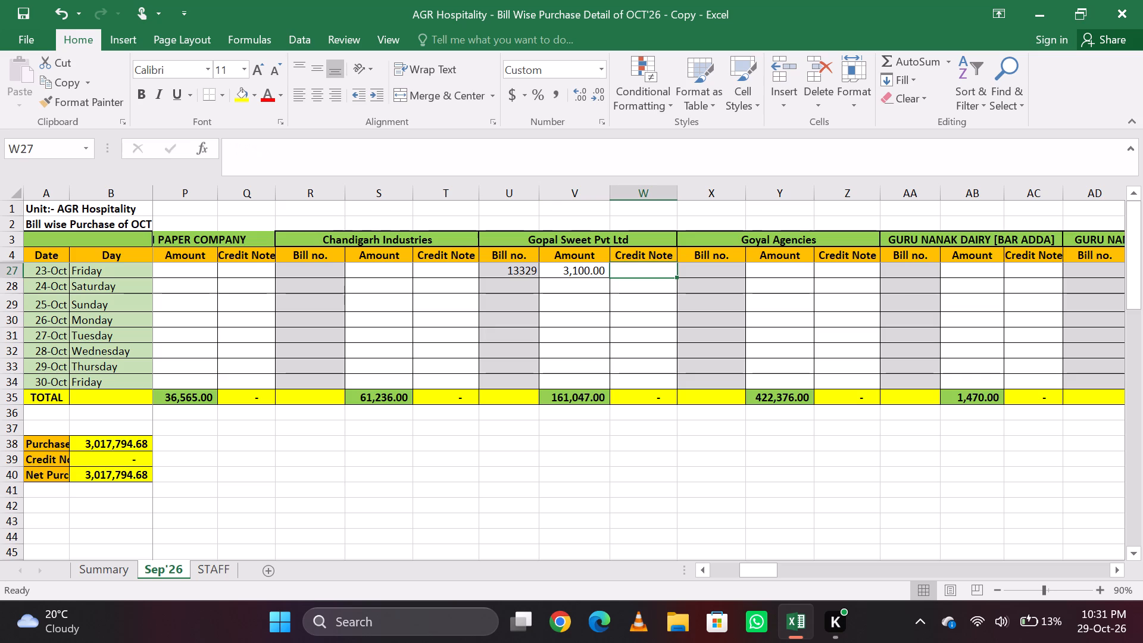
Search for SHIV and enter bill number 5302 for 23-Oct under SHIVAM VEGETAVBLE & FRUITS [KITCHEN].
key(ctrl+f)
text(SHIV)
key(Return)
key(Escape)
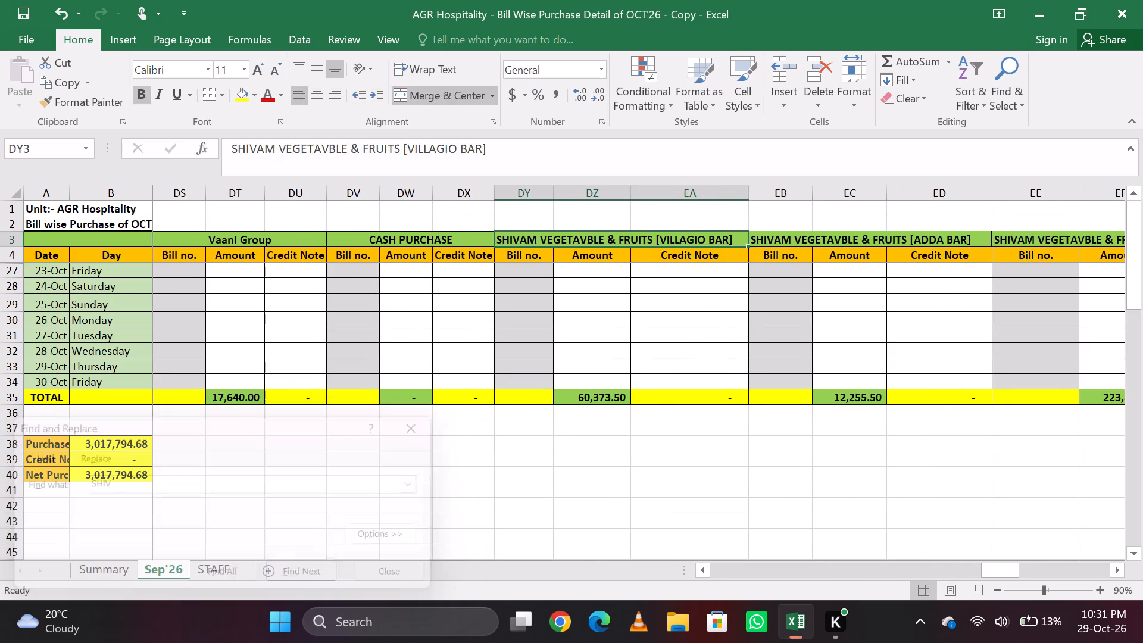
key(Down)
key(Down)
key(Right)
key(Right)
key(Right)
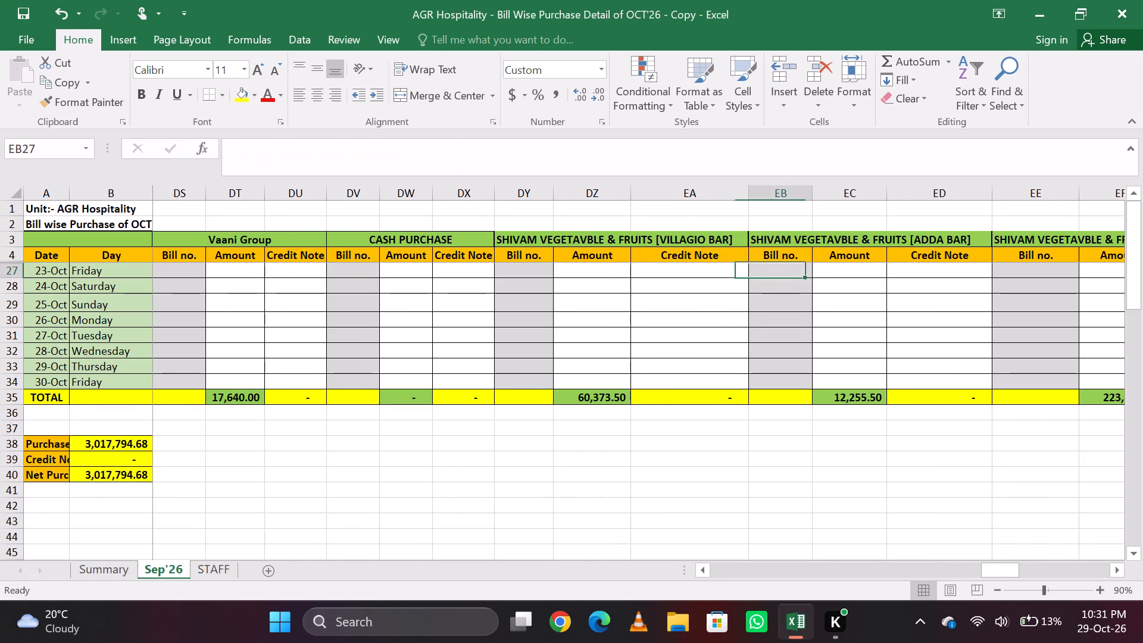
key(Right)
key(Right)
key(Right)
key(Right)
key(Right)
key(Left)
key(Left)
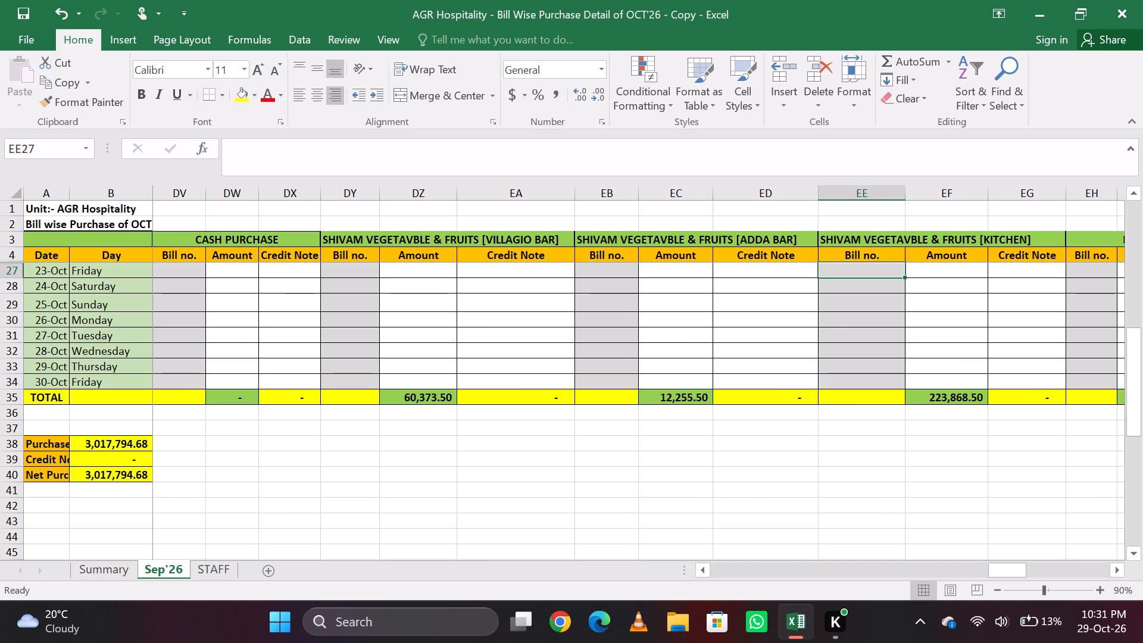
text(53)
text(02)
key(Return)
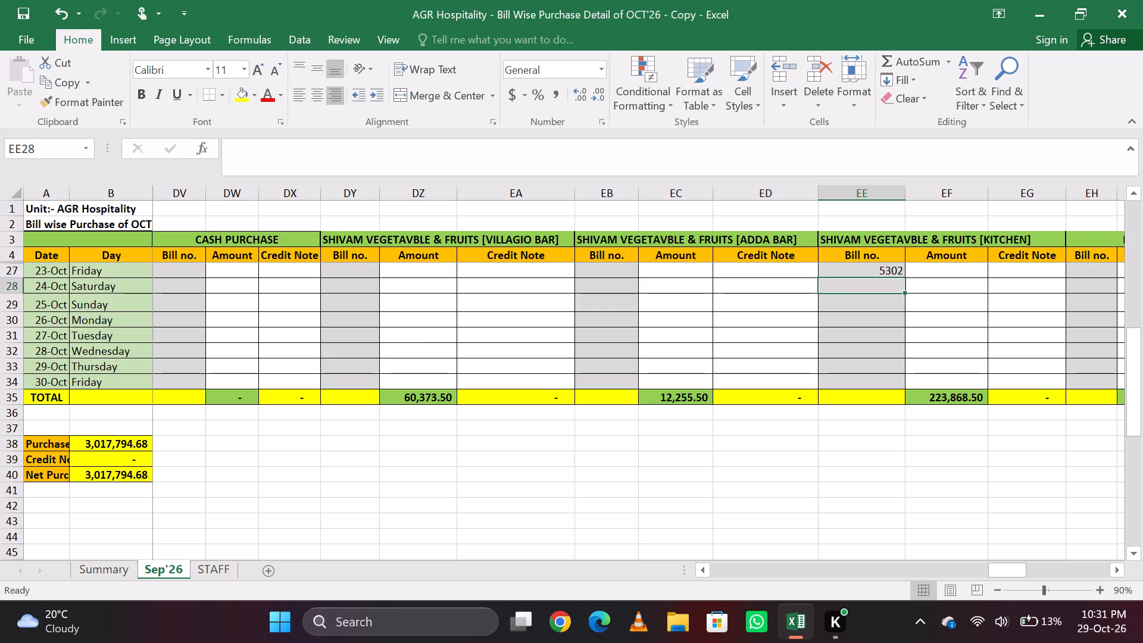
key(Down)
key(Up)
key(Up)
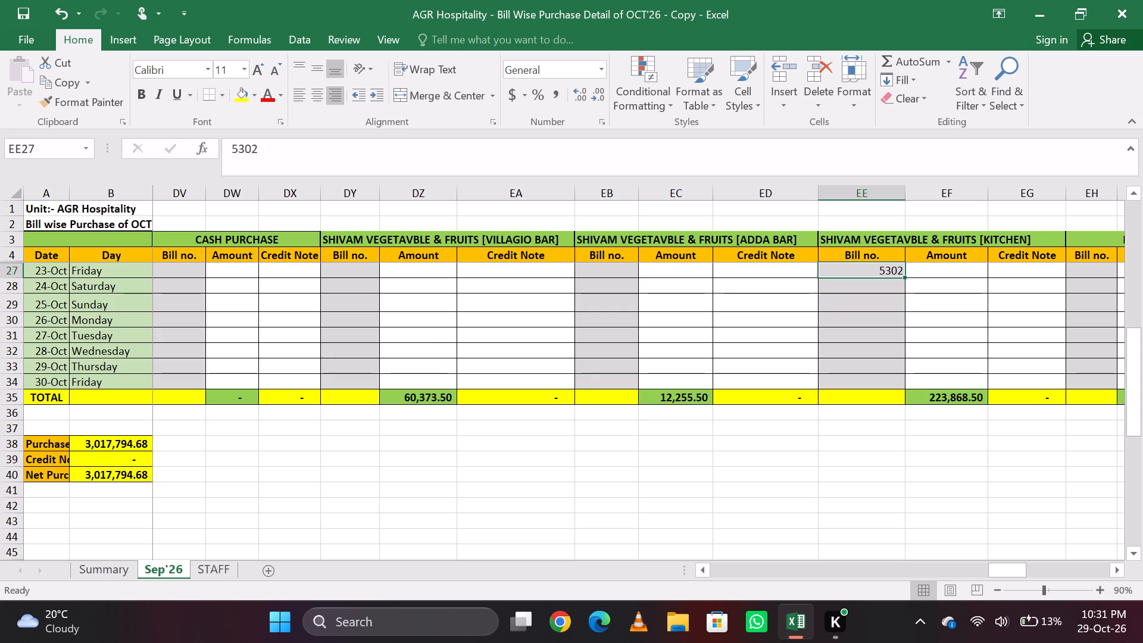
Enter the amount 5976 for 23-Oct in the SHIVAM VEGETAVBLE & FRUITS [KITCHEN] block.
key(Down)
key(Up)
key(Right)
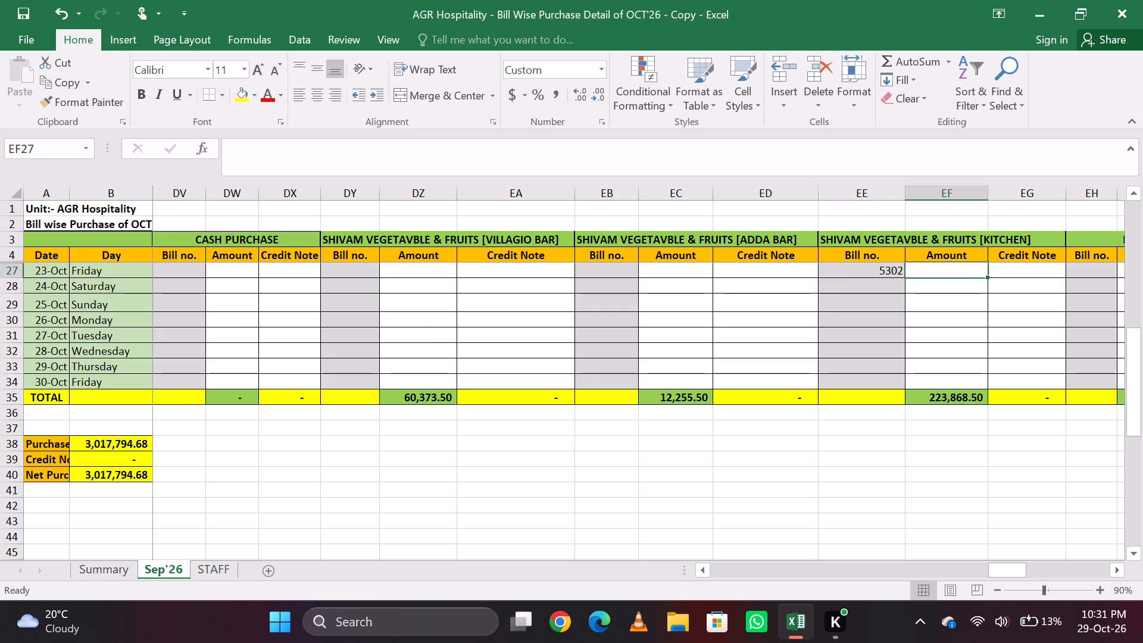
text(59)
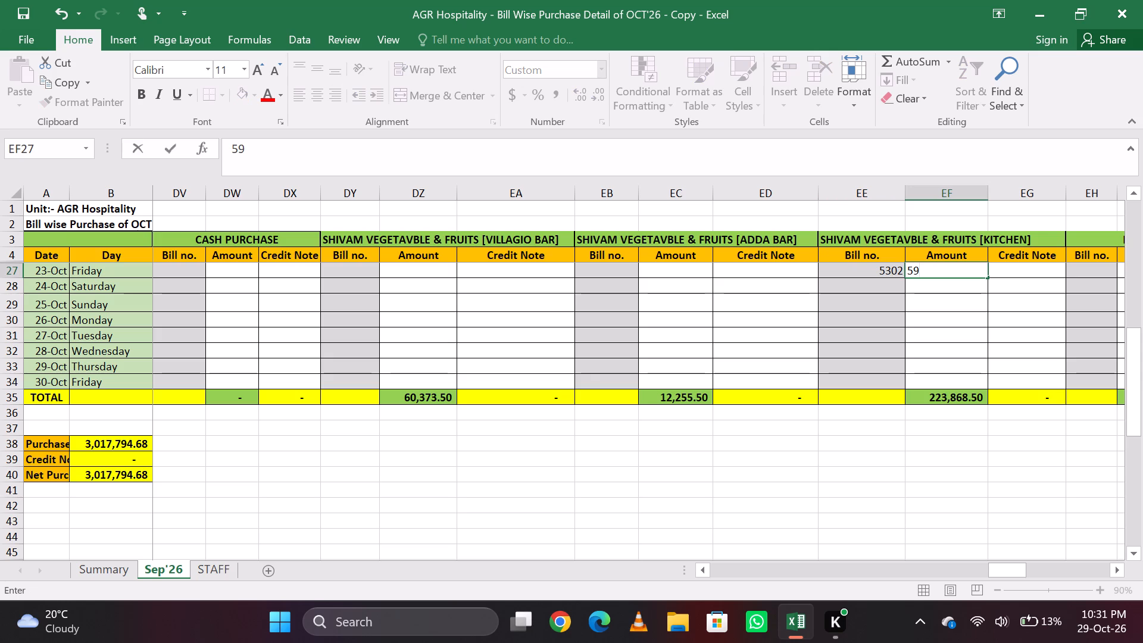
text(76)
key(Tab)
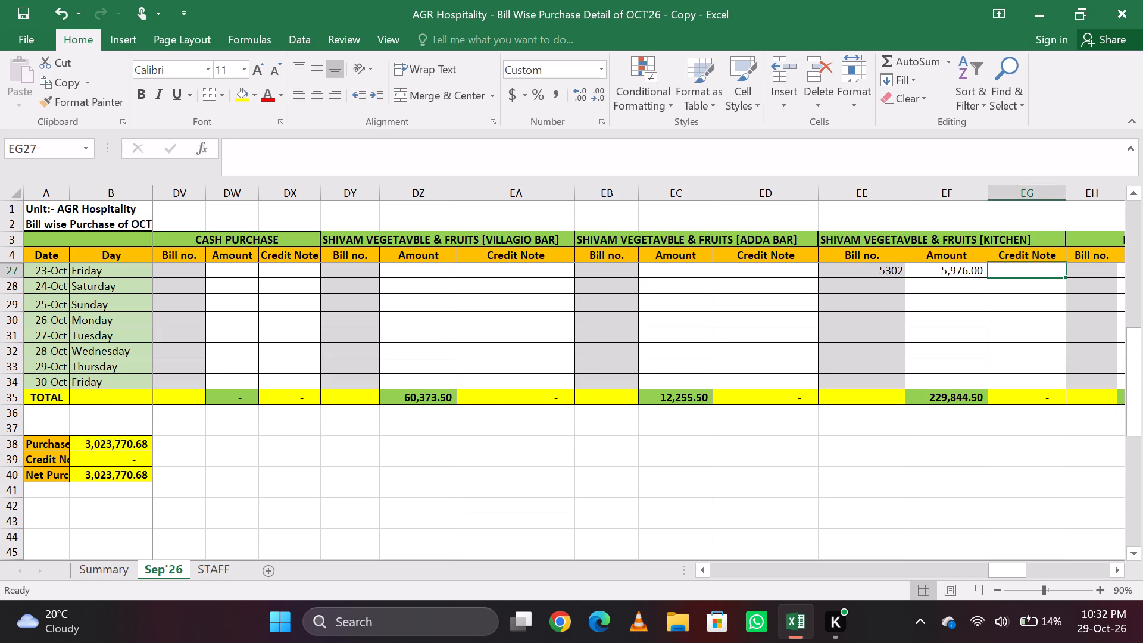
Enter bill number 5303 with amount 3669.5 for 23-Oct under SHIVAM VEGETAVBLE & FRUITS [VILLAGIO BAR].
key(Left)
key(Left)
key(Left)
key(Left)
key(Left)
key(Left)
key(Left)
key(Left)
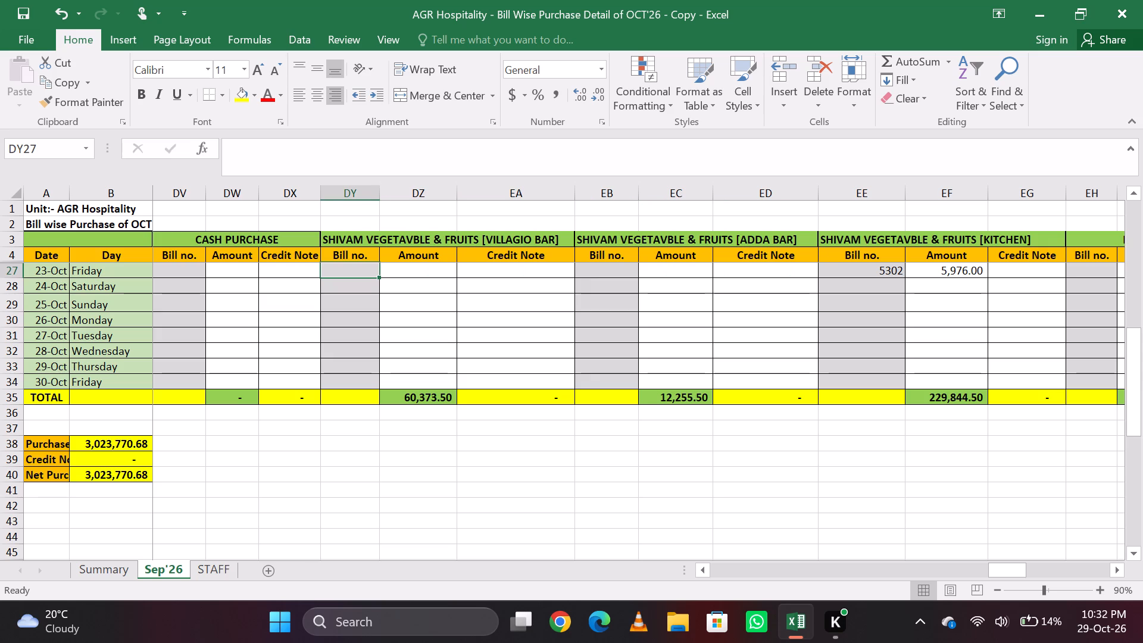
text(5303)
key(Tab)
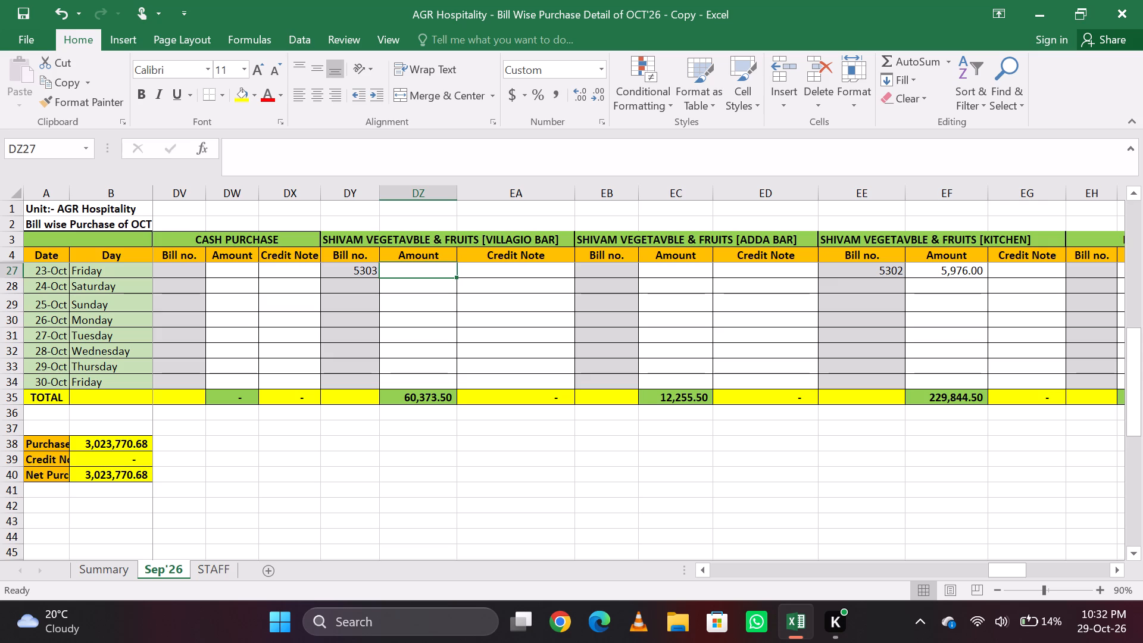
text(366)
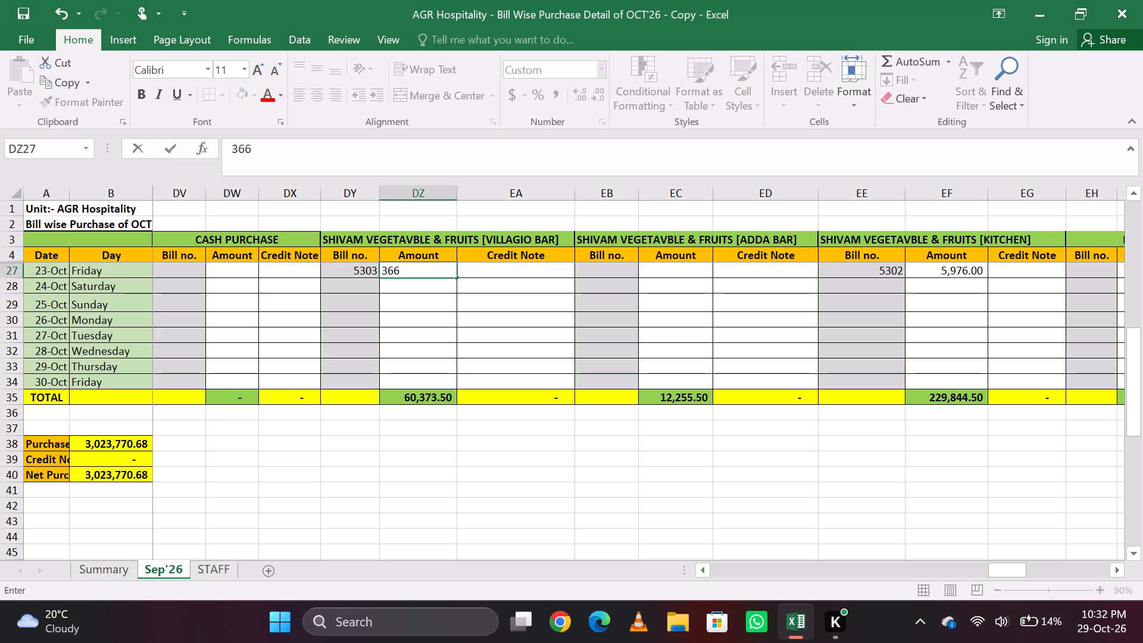
text(9.5)
key(Return)
key(Up)
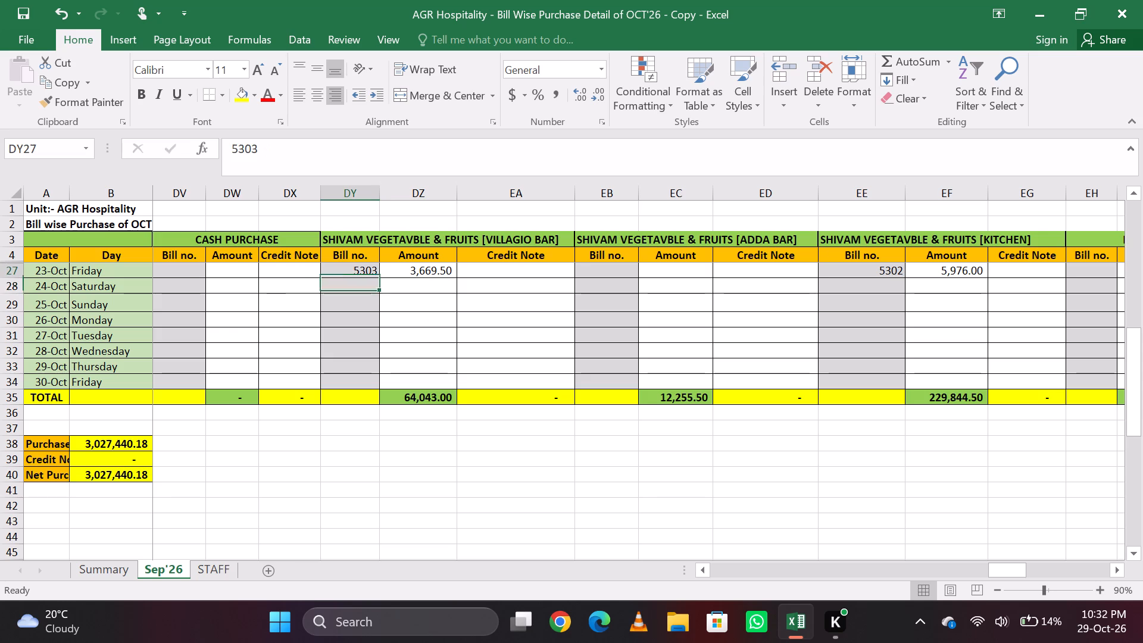
Save the workbook.
key(ctrl+s)
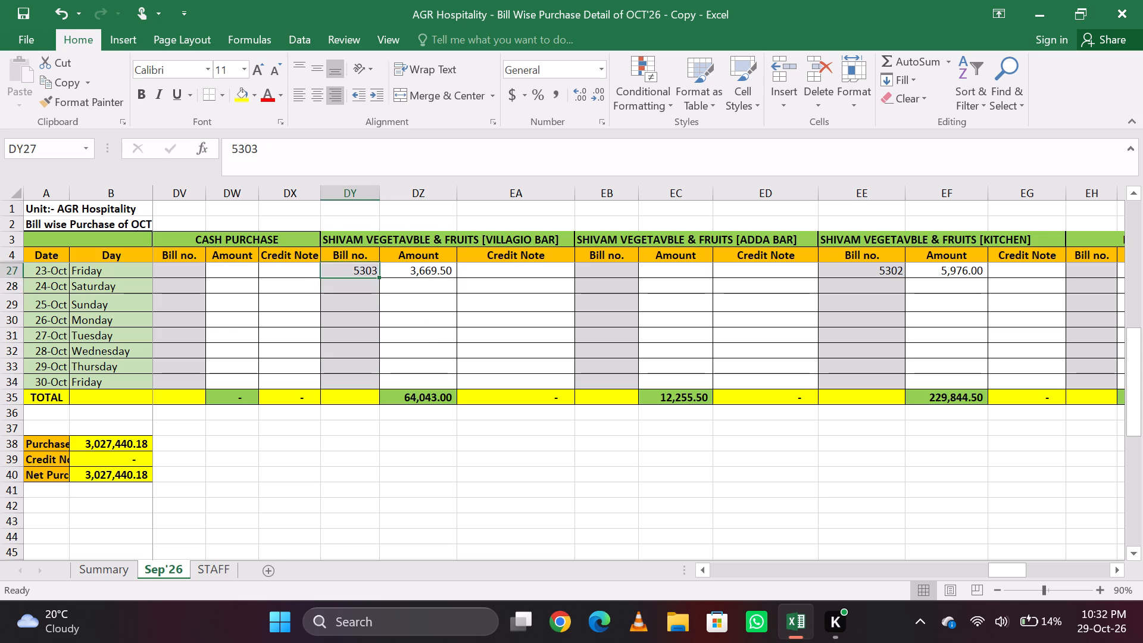
Search for SRA and enter bill number 1918 for 23-Oct under Srakshi Enterprises.
key(ctrl+f)
text(SRA)
key(Return)
key(Escape)
key(Down)
key(Down)
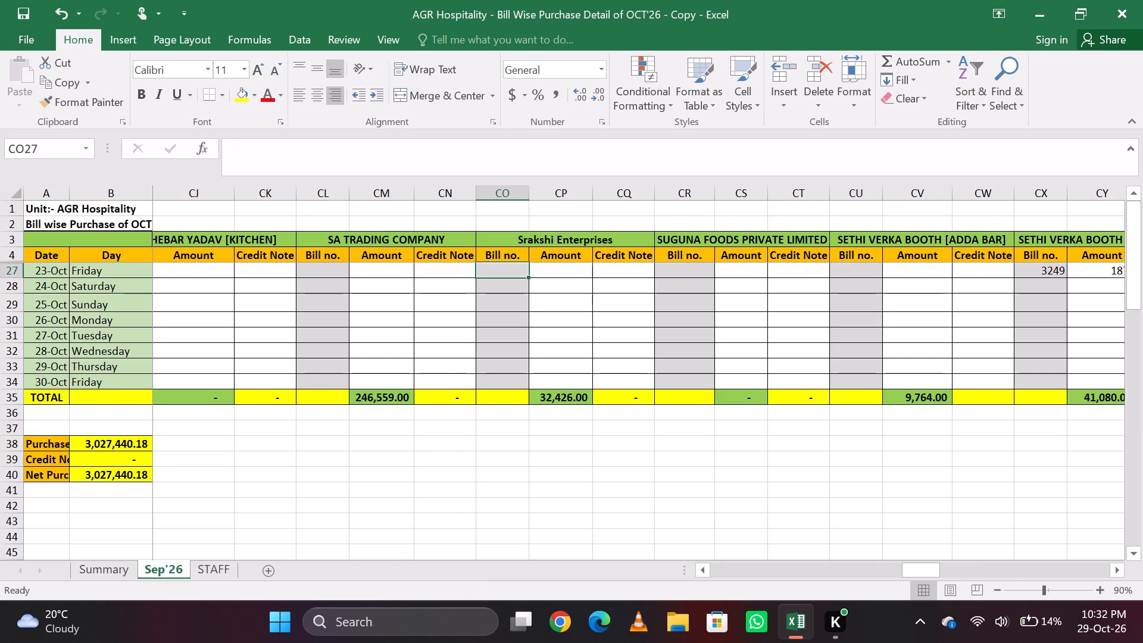
key(Down)
key(Up)
key(Down)
key(Up)
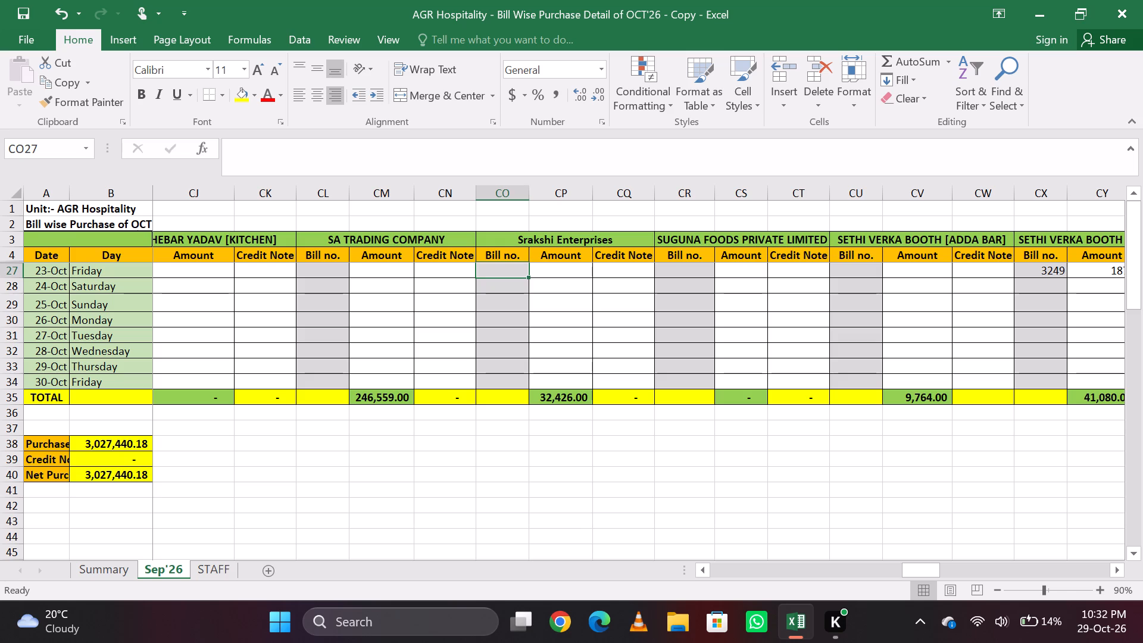
text(1918)
key(Tab)
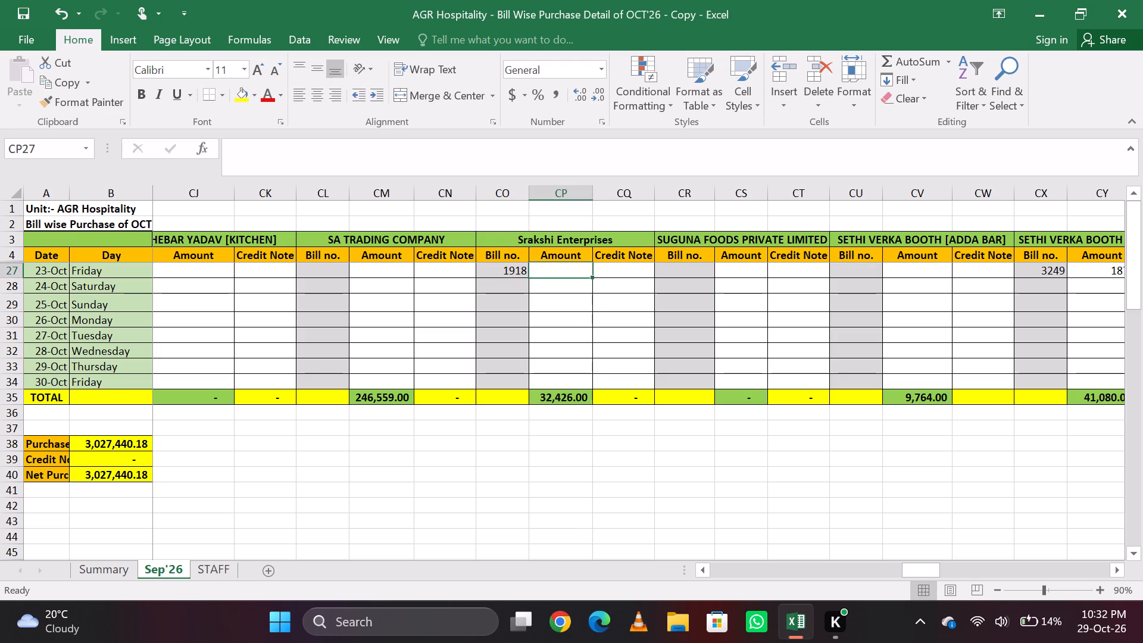
Enter the amount 7483 for 23-Oct in the Srakshi Enterprises block.
text(74)
text(82)
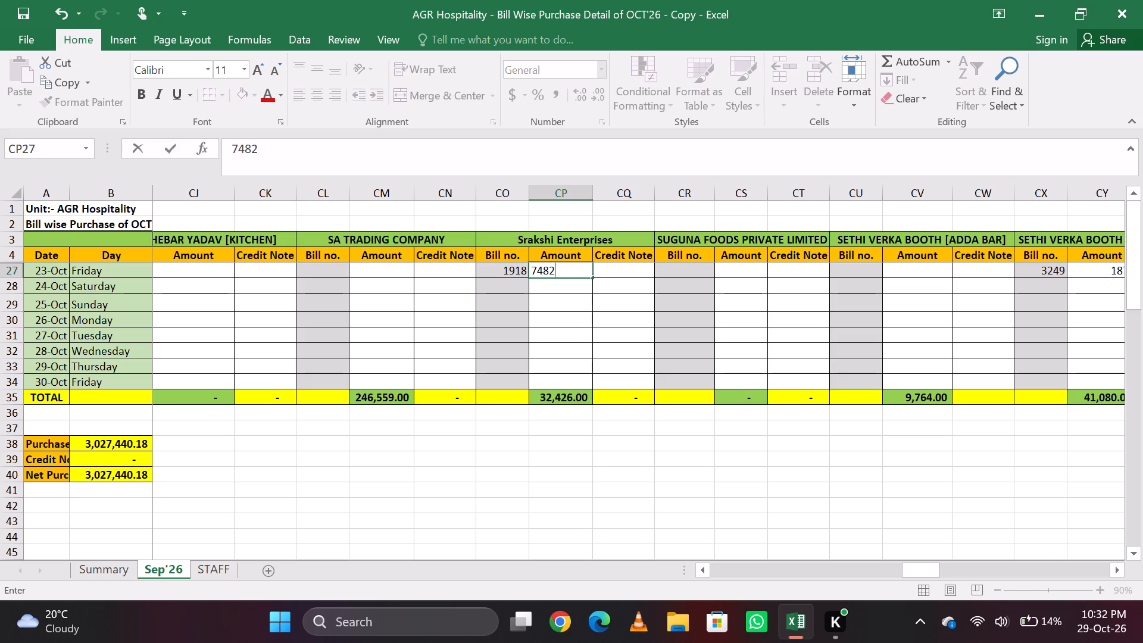
key(BackSpace)
key(3)
key(Tab)
key(Left)
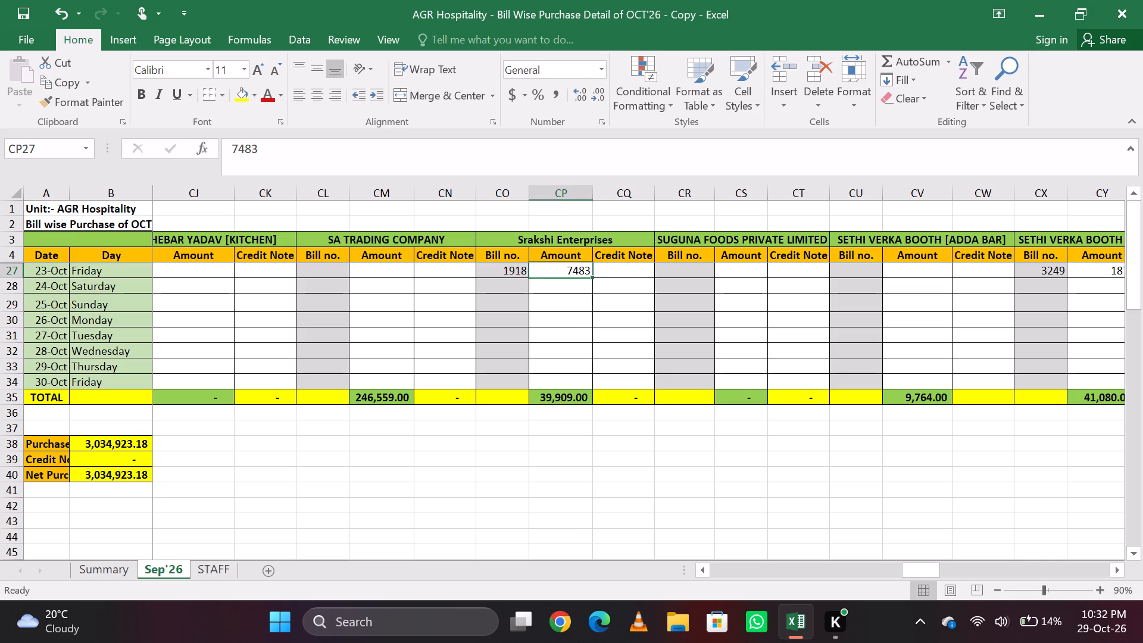
Search for GOY and enter bill number 2821 with amount 47744 for 23-Oct under Goyal Agencies.
key(ctrl+f)
text(GOY)
key(Return)
key(Escape)
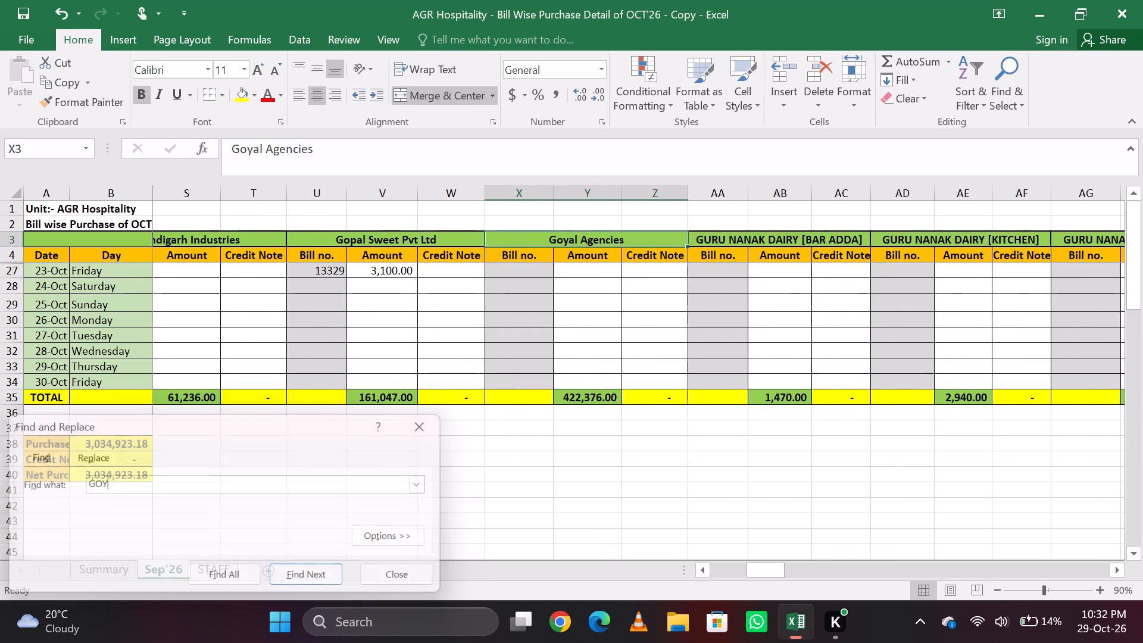
key(Down)
key(Down)
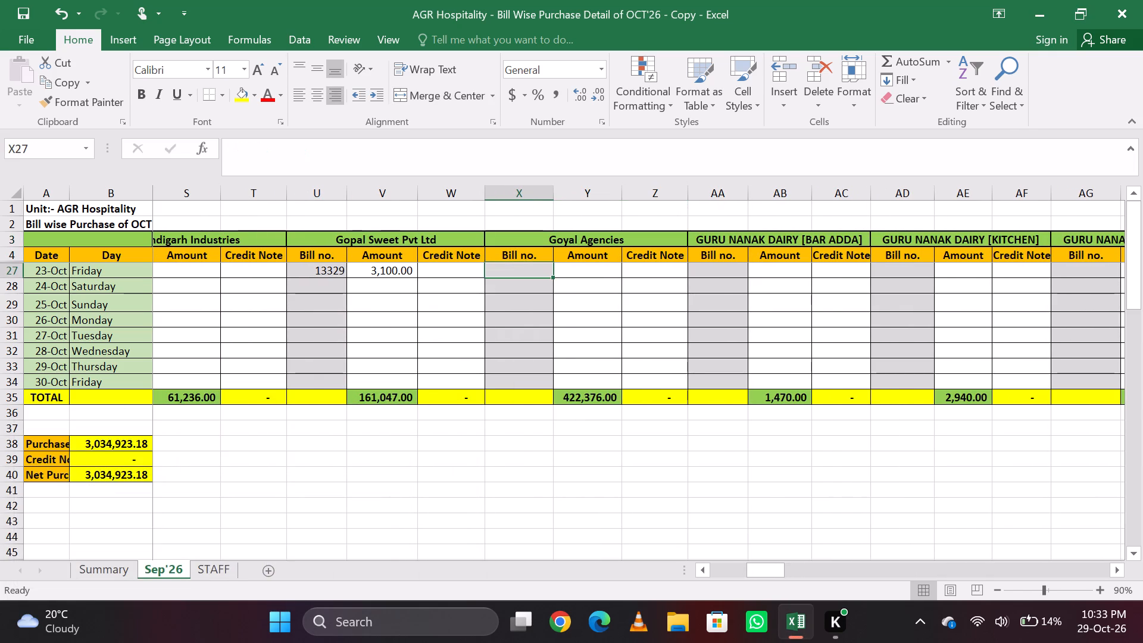
text(2821)
key(Tab)
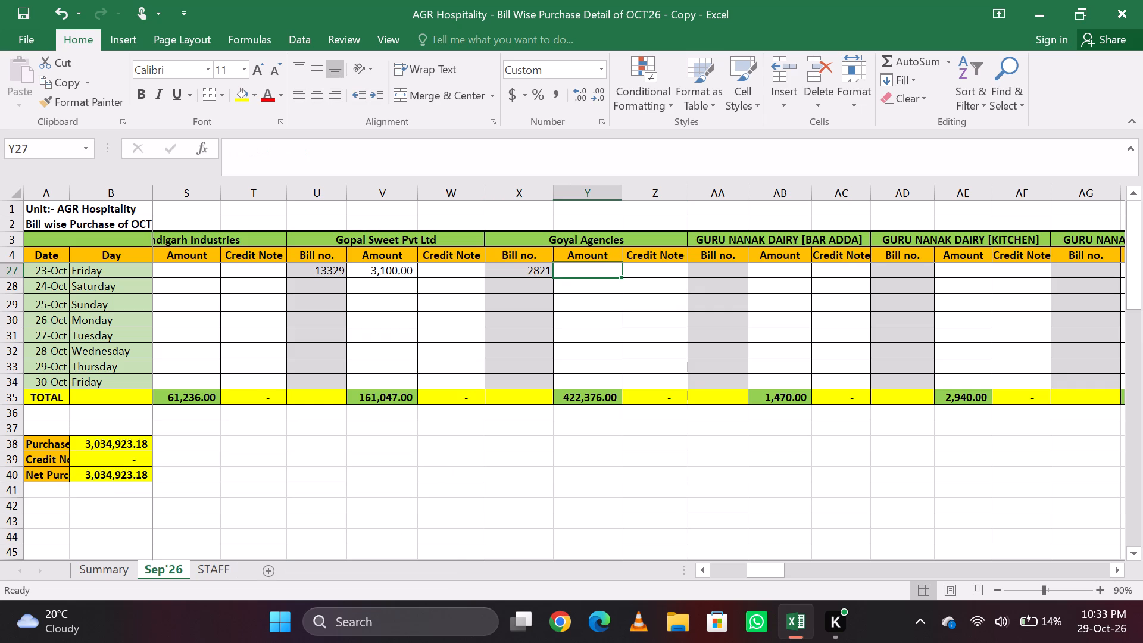
text(47)
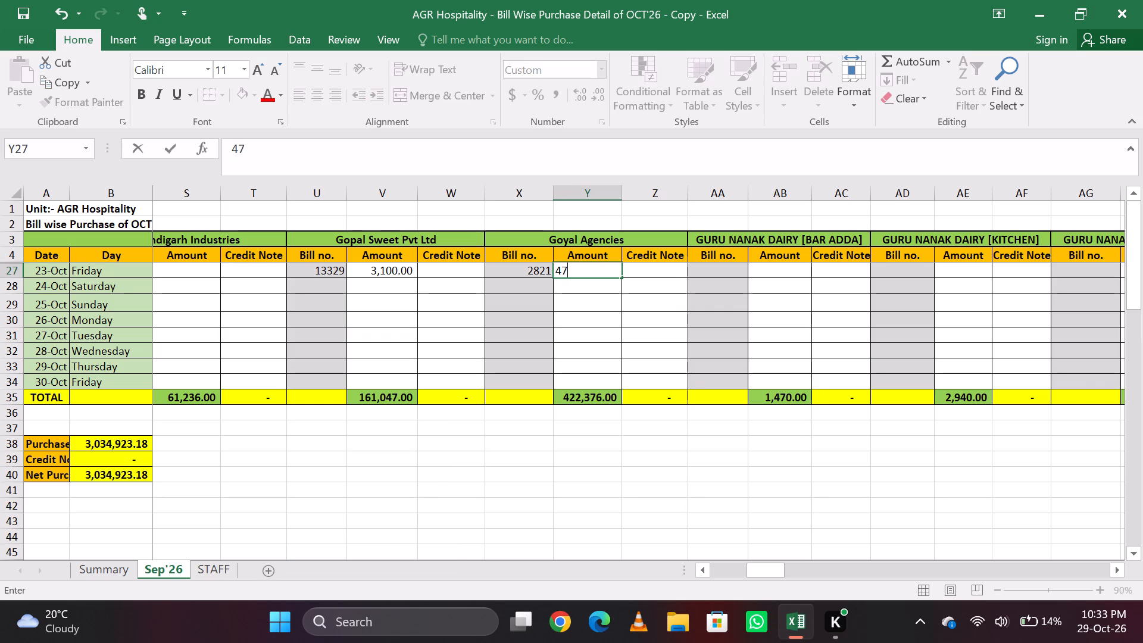
key(7)
text(44)
key(Right)
key(Left)
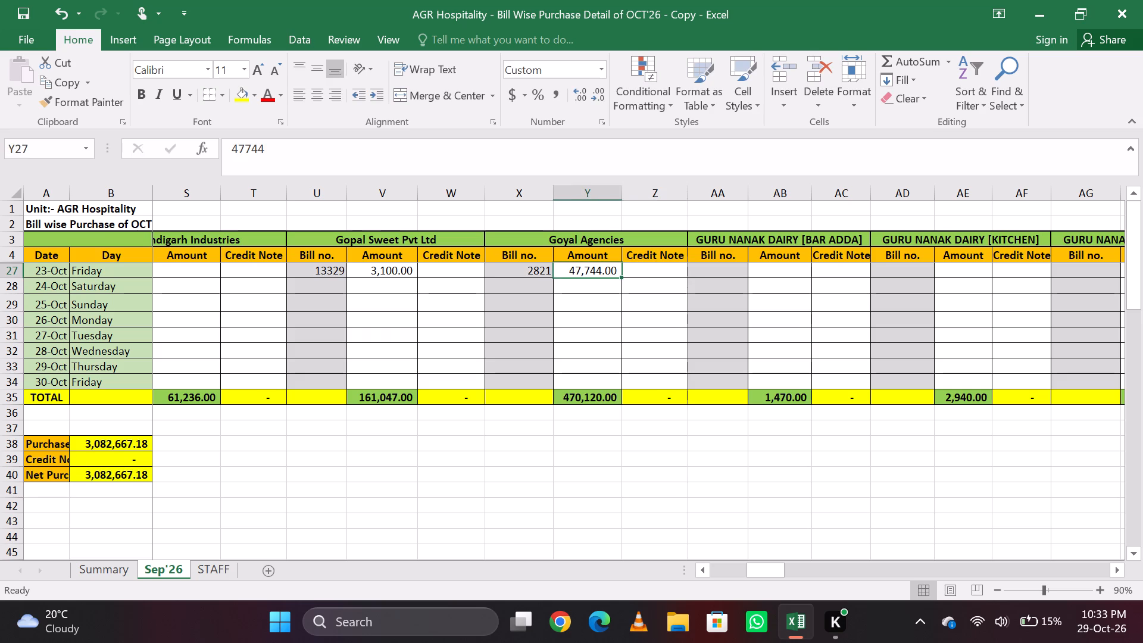
Search for LUCK and check the 23-Oct bill entries across the LUCKY KHAN DAIRY blocks, especially [KITCHEN].
key(ctrl+f)
text(LUCK)
key(Return)
key(Escape)
key(Down)
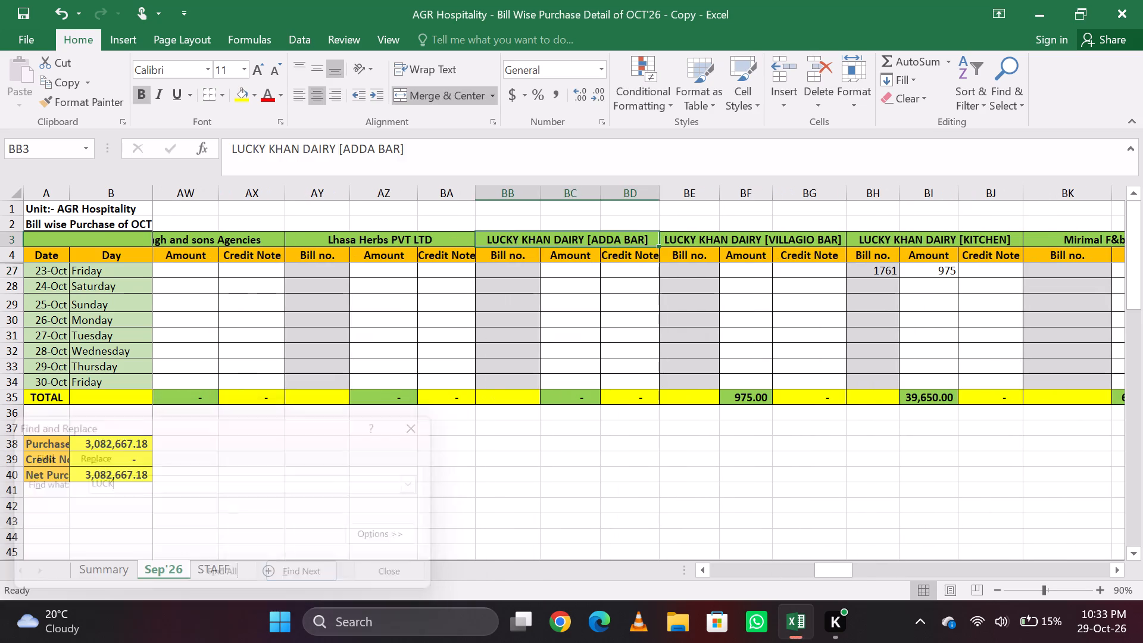
key(Down)
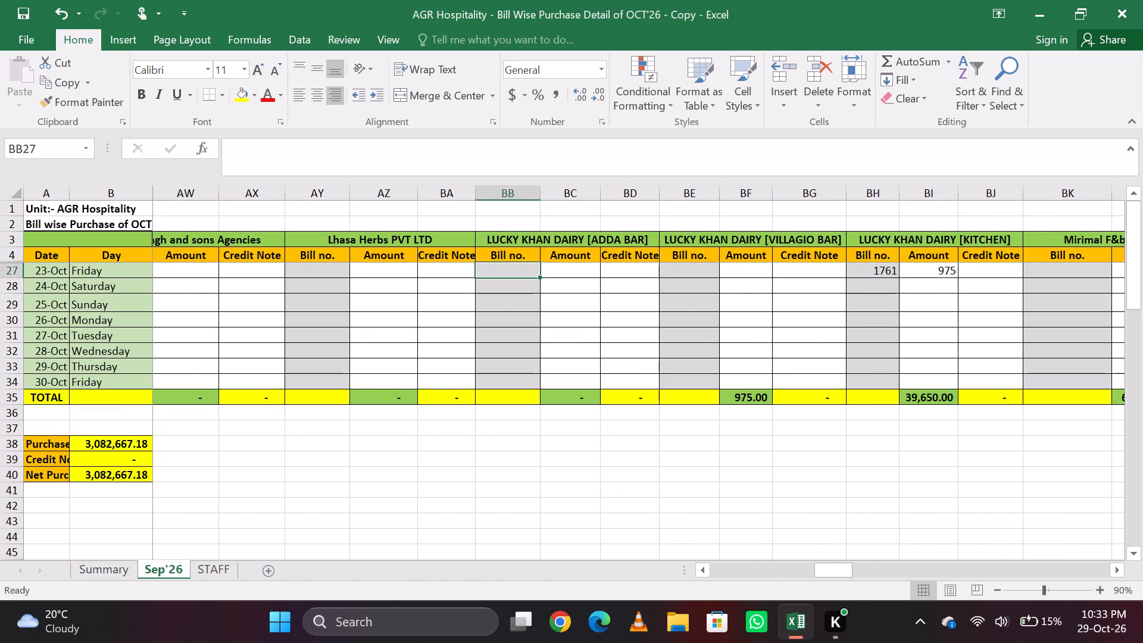
key(Right)
key(Right)
key(Right)
key(Right)
key(Right)
key(Right)
key(Right)
key(Left)
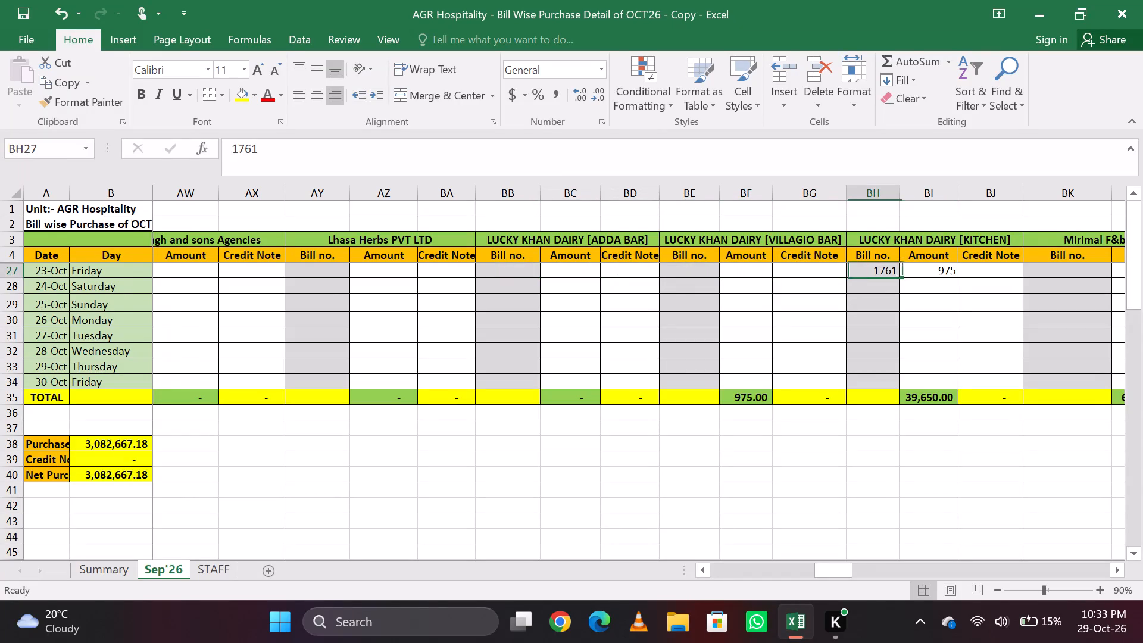
click(301, 161)
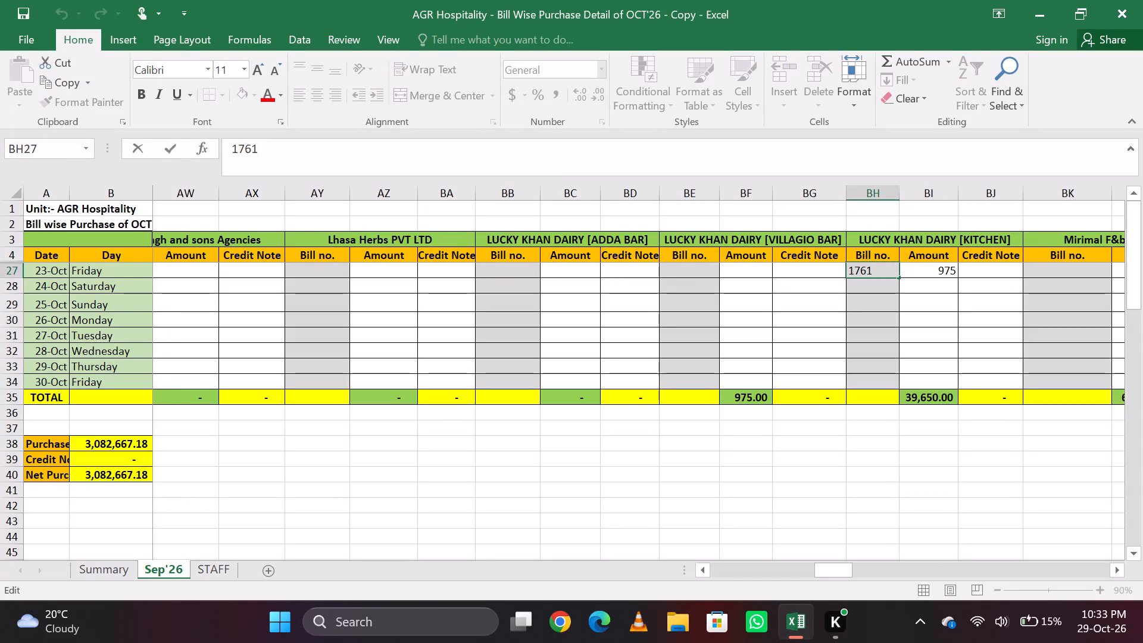
key(Escape)
key(Down)
key(Up)
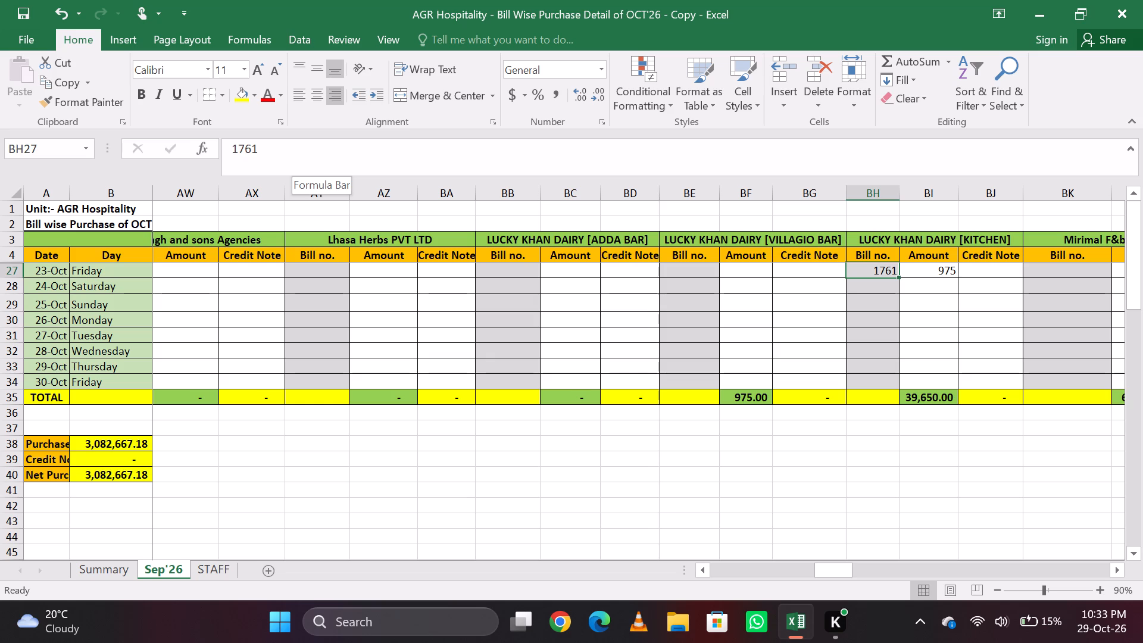
key(Down)
key(Up)
key(Left)
key(Right)
key(Right)
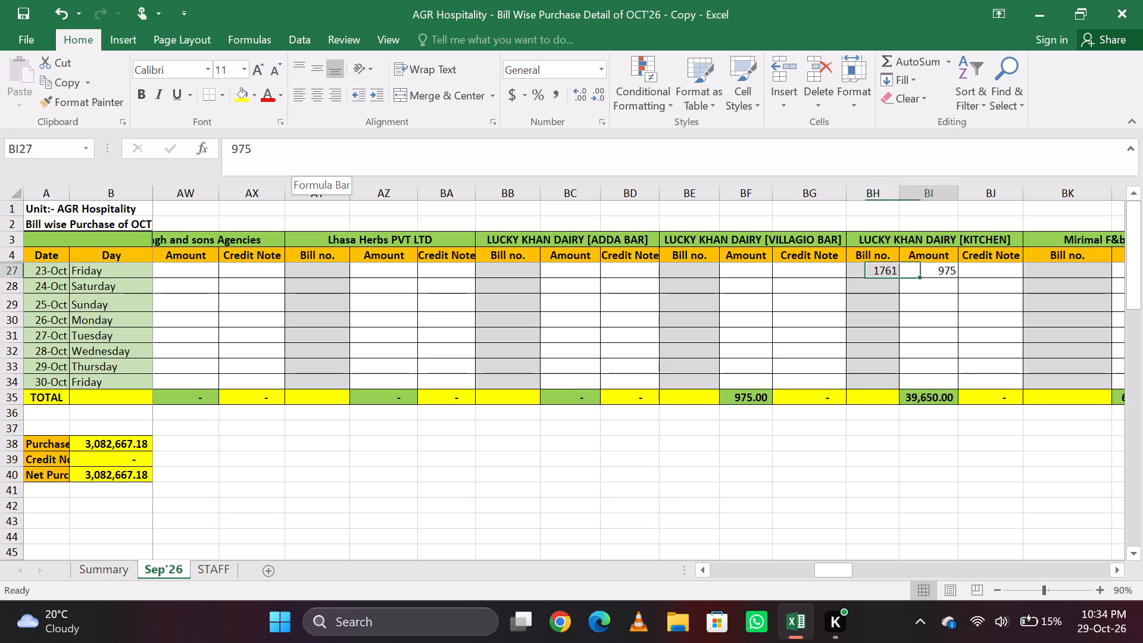
key(Left)
key(Right)
key(Left)
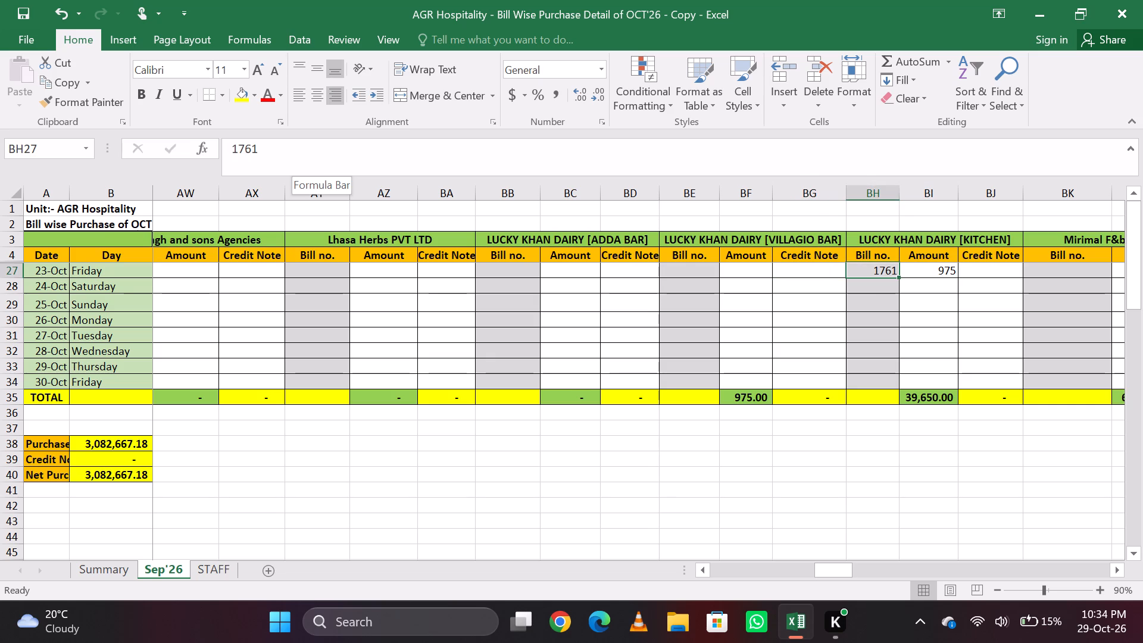
Search for SETH and review the 23-Oct entries across the SETHI VERKA BOOTH [ADDA BAR], [VILLAGIO BAR] and [KITCHEN] blocks.
key(ctrl+f)
text(SETH)
key(Return)
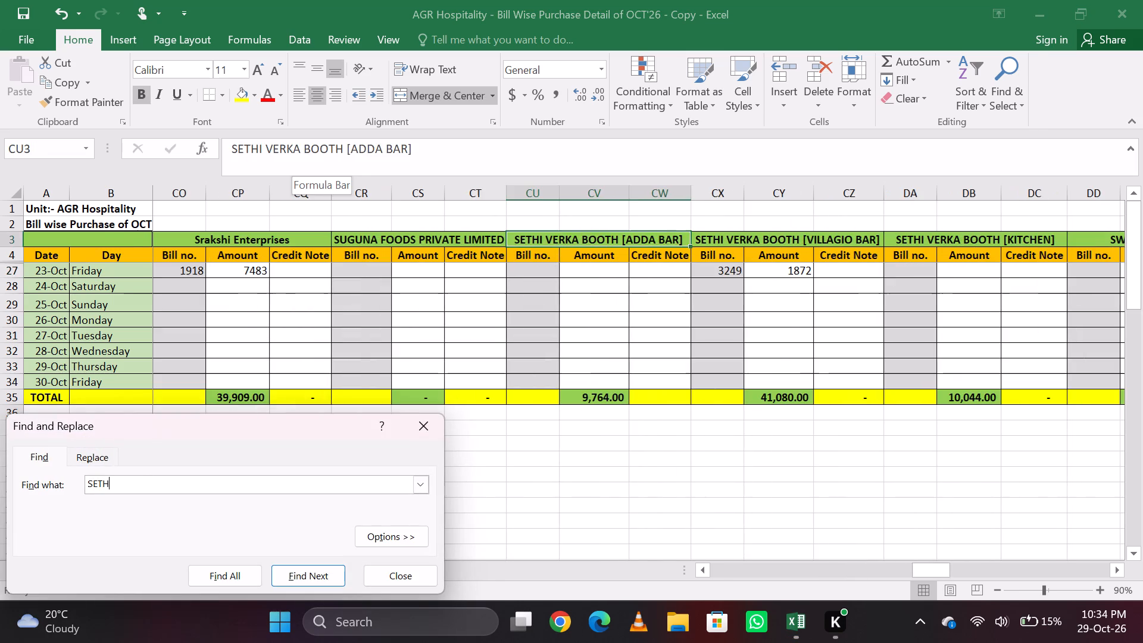
key(Escape)
key(Down)
key(Down)
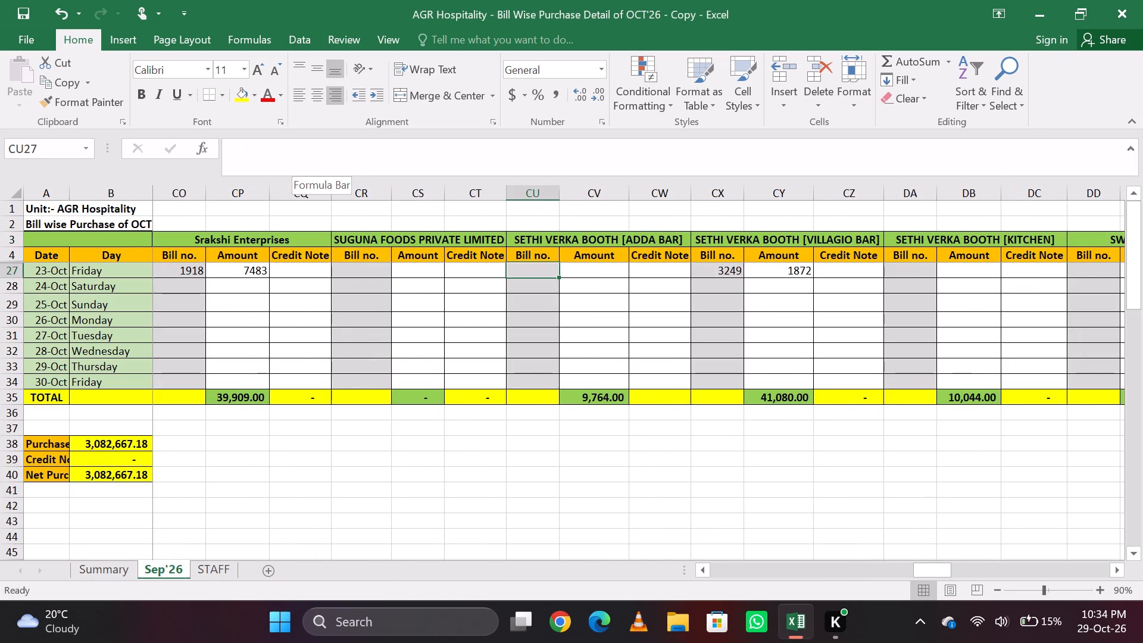
key(Down)
key(Up)
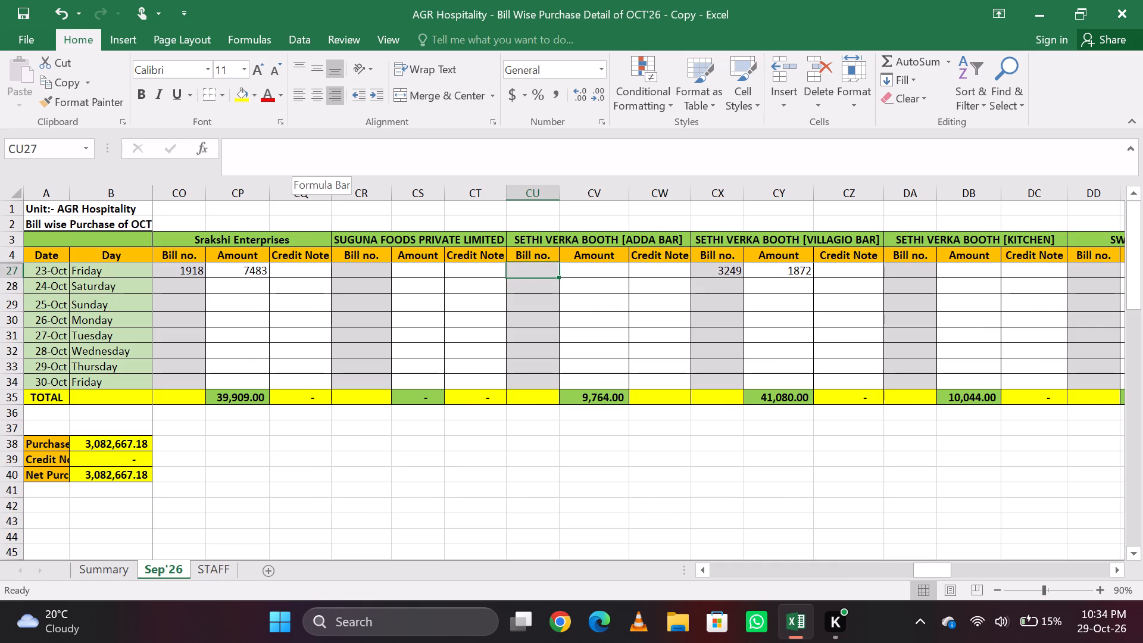
key(Right)
key(Right)
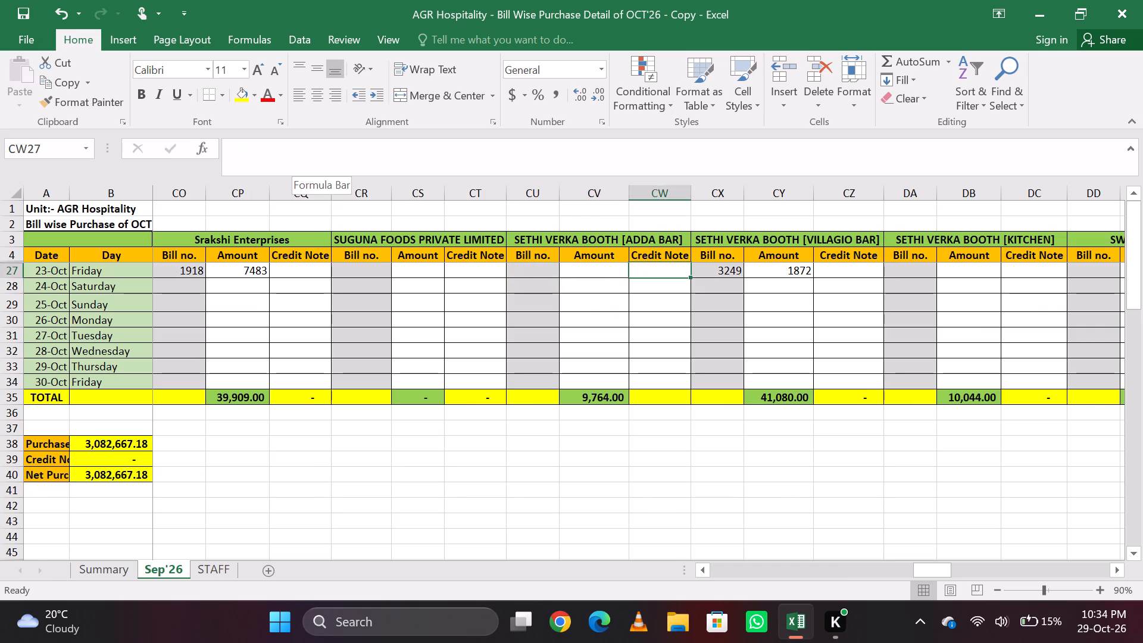
key(Right)
key(Right)
key(Right)
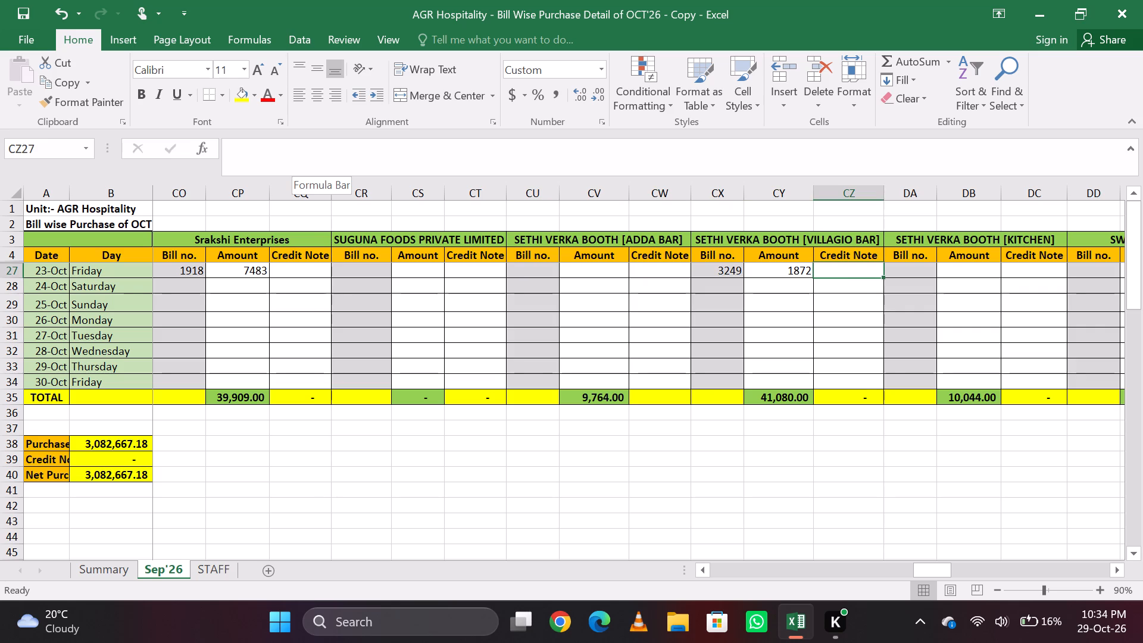
key(Right)
key(Right)
key(Left)
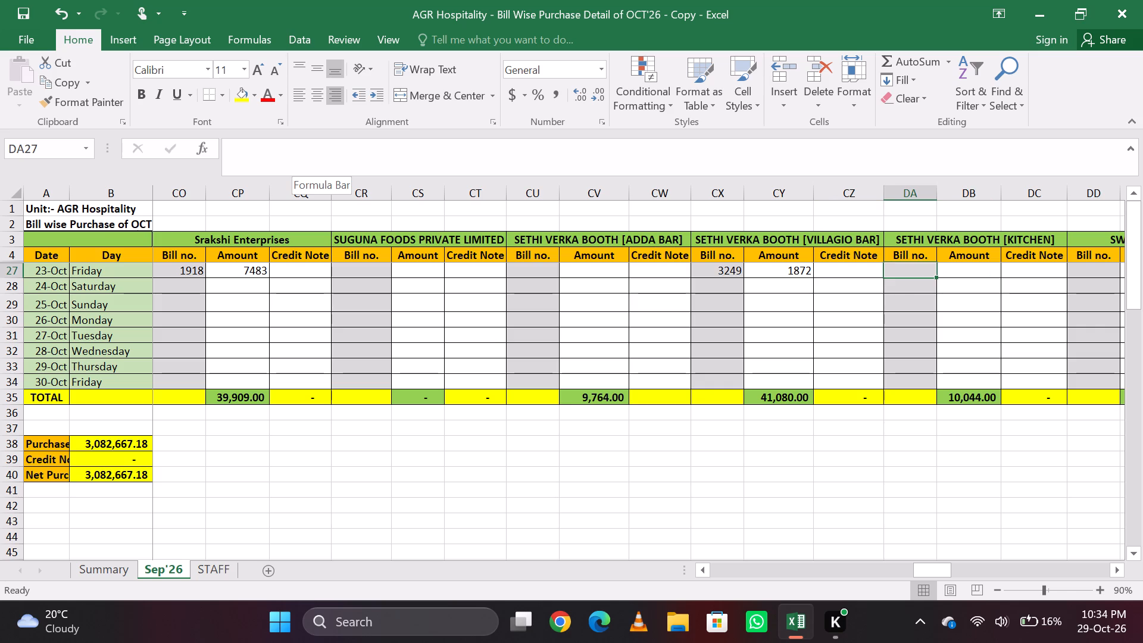
key(Left)
key(Left)
key(Left)
key(Left)
key(Left)
key(Left)
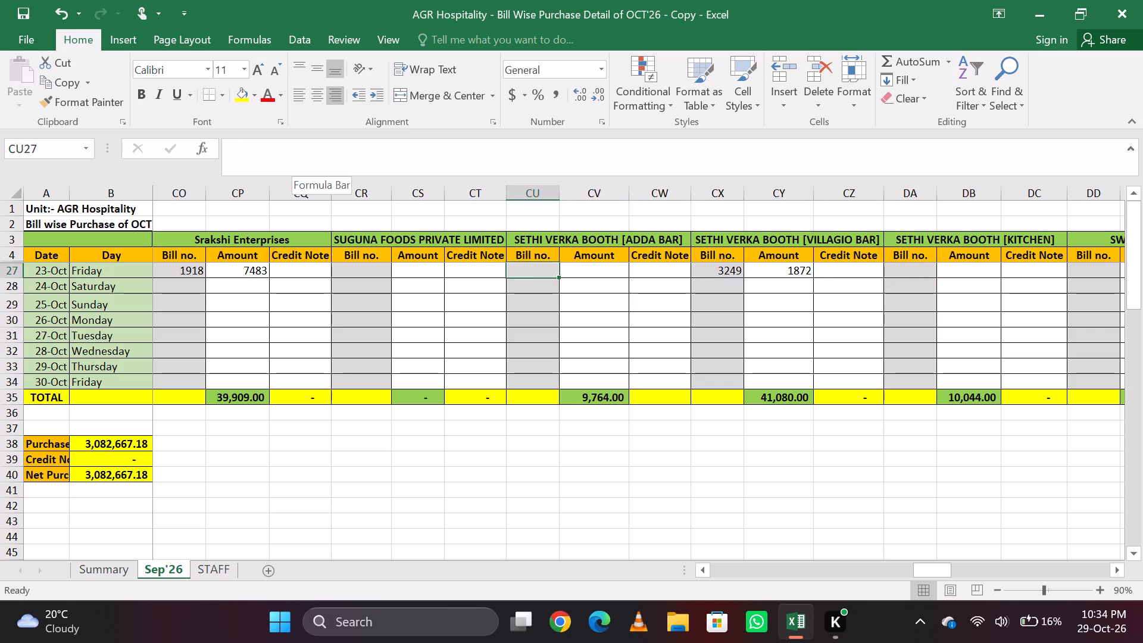
Enter bill number 1753 with amount 804 for 23-Oct under SETHI VERKA BOOTH [ADDA BAR].
text(1753)
key(Tab)
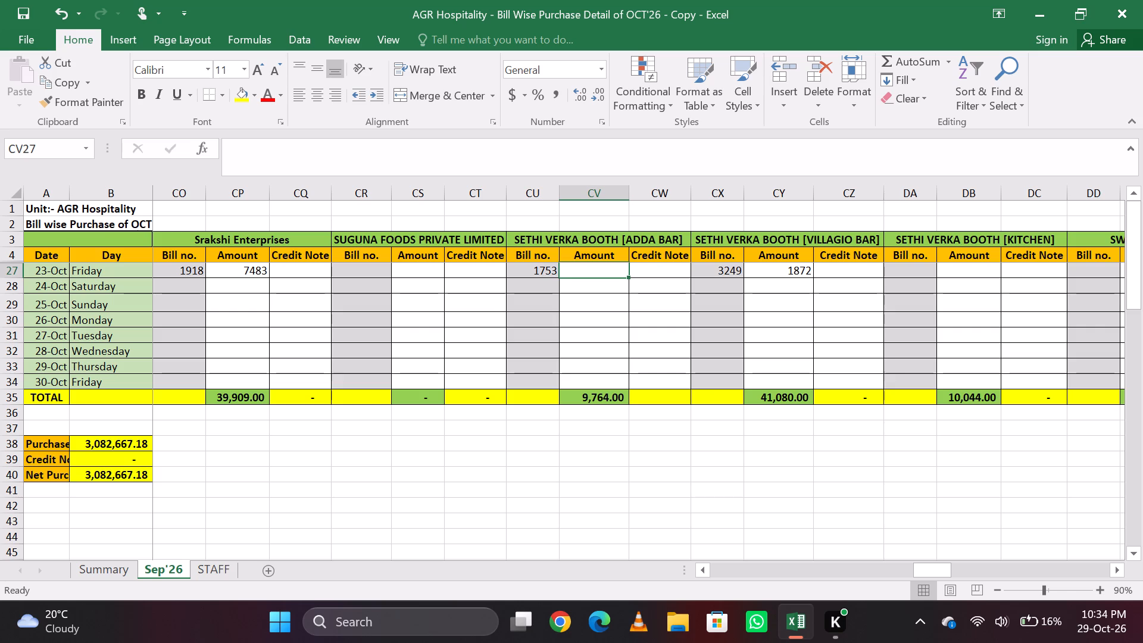
text(804)
key(Tab)
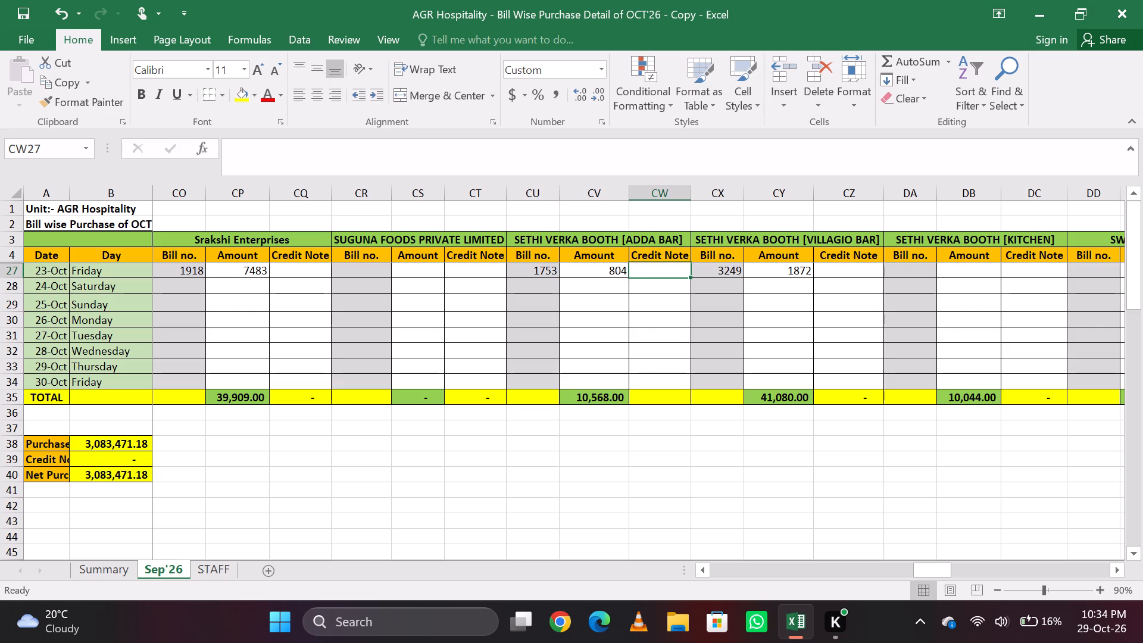
Search for THAK and extend the 23-Oct bill number under THAKUR VEGETABLES to 22386/22387.
key(ctrl+f)
text(THAK)
key(Return)
key(Escape)
key(Down)
key(Down)
click(301, 161)
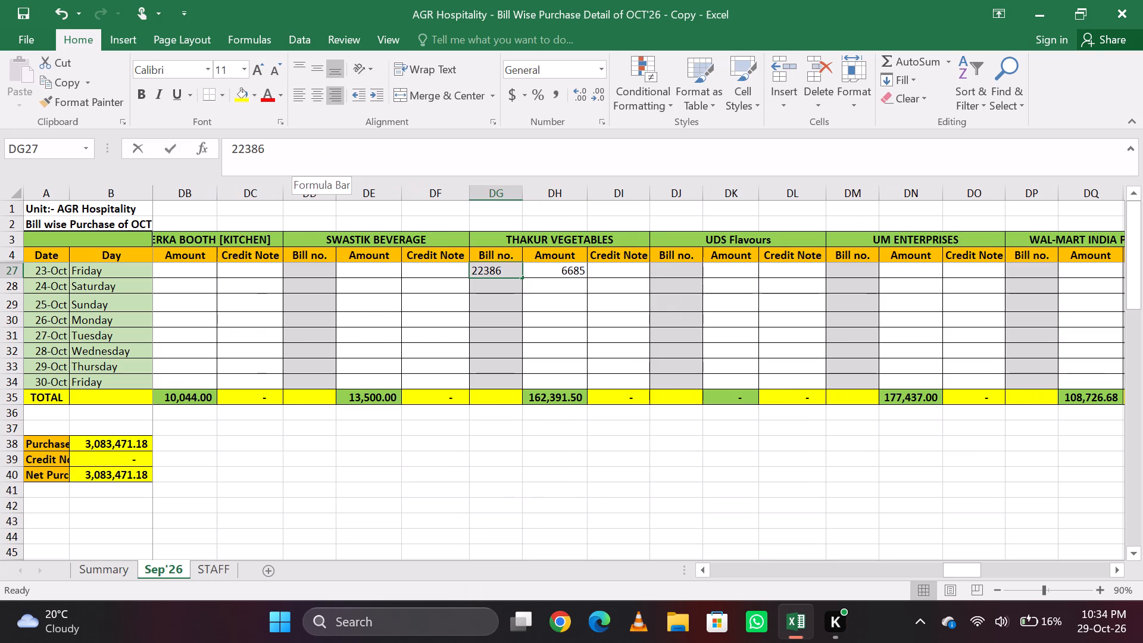
key(slash)
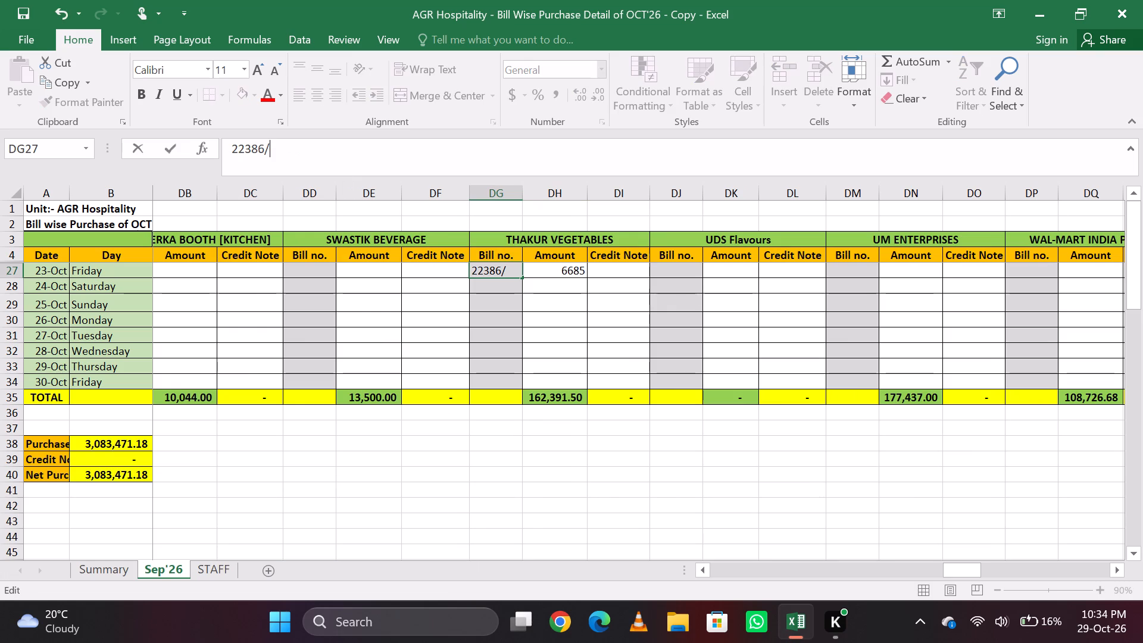
key(3)
key(BackSpace)
text(223)
text(87)
key(Tab)
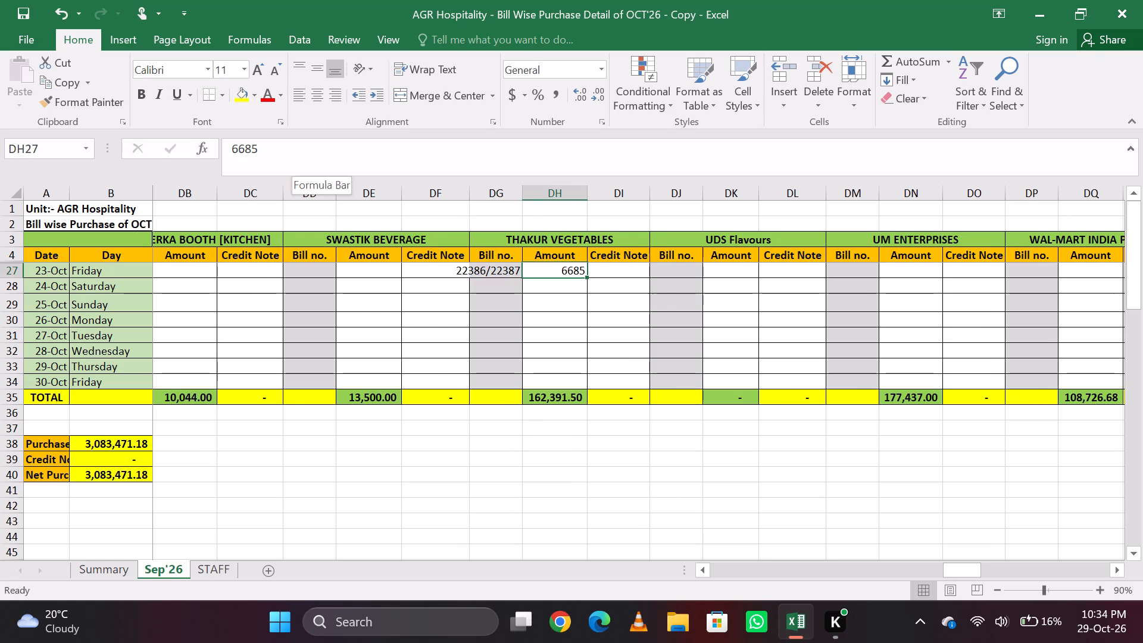
Turn the 23-Oct amount under THAKUR VEGETABLES into the formula =6685+1025.
click(301, 161)
key(Left)
key(Left)
key(Left)
key(Left)
key(Left)
key(equal)
key(Right)
key(Right)
key(Right)
key(Right)
key(Right)
key(Right)
key(Right)
key(Right)
key(Right)
key(Right)
key(Right)
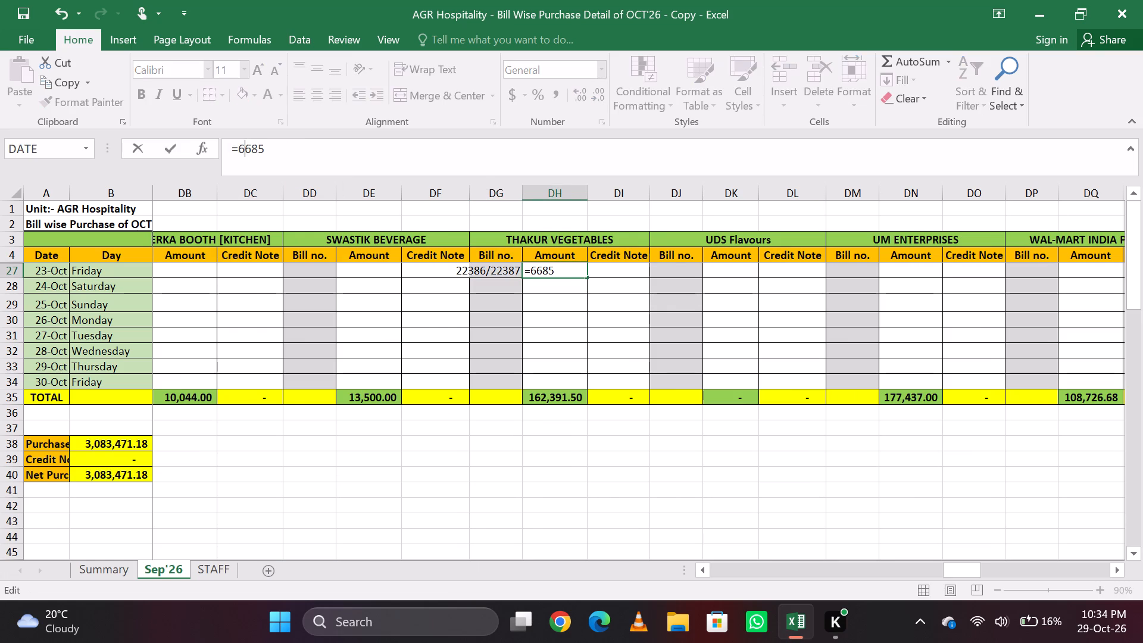
key(shift+plus)
text(1025)
key(Return)
key(Up)
key(Right)
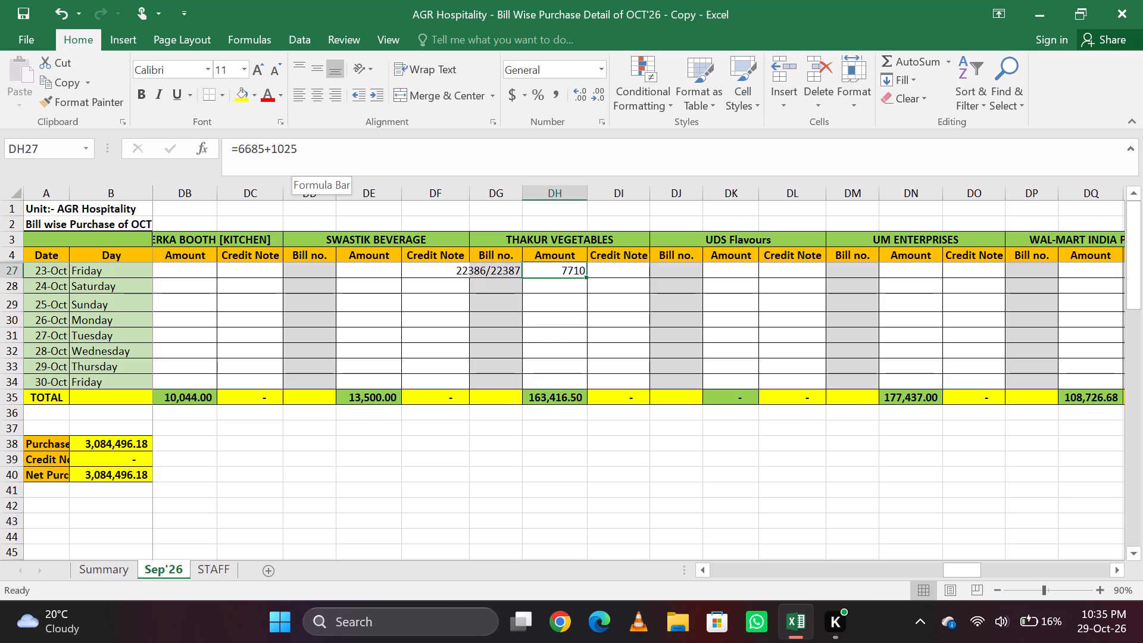
Search for GOP and extend the 23-Oct bill number under Gopal Sweet Pvt Ltd to 13329/13328.
key(ctrl+f)
text(GOP)
key(Return)
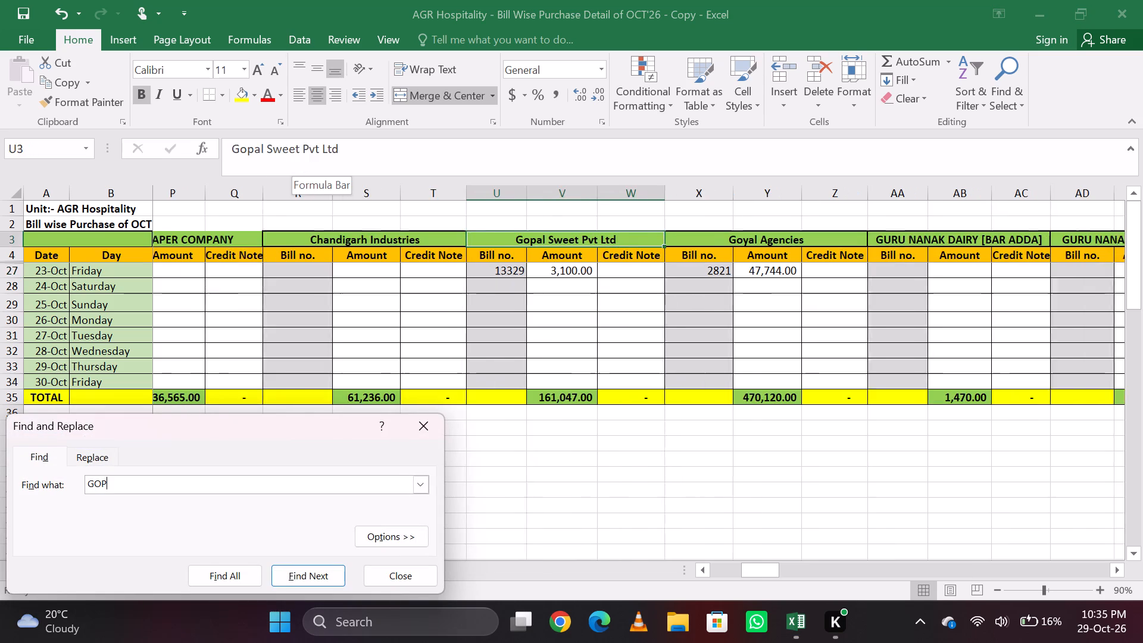
key(Escape)
key(Down)
key(Down)
click(301, 161)
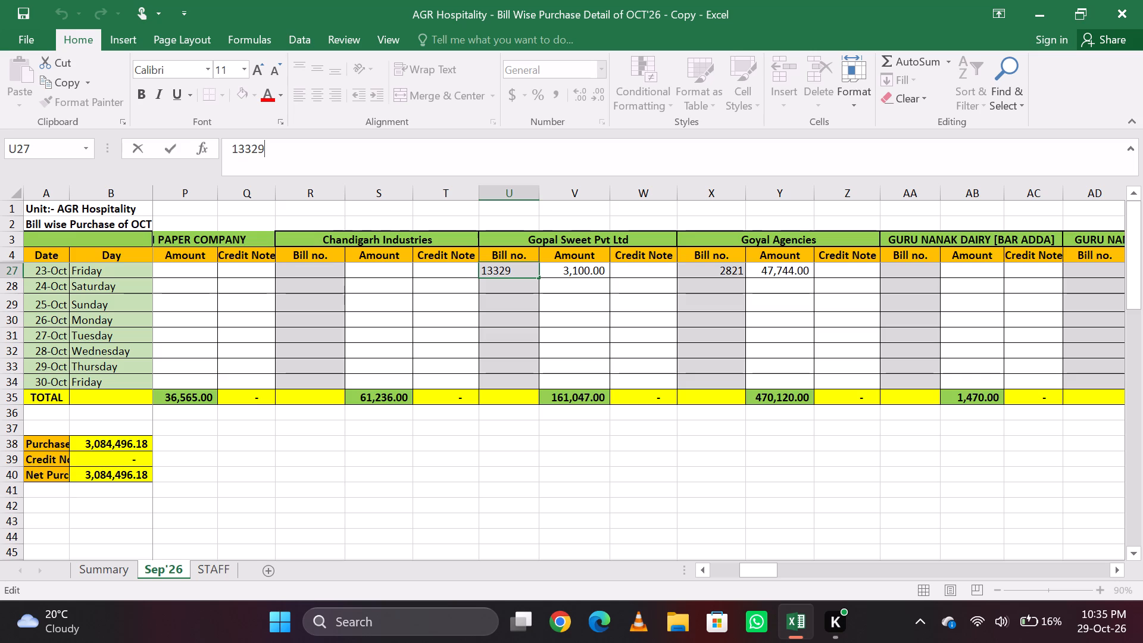
text(/13)
text(328)
key(Tab)
Turn the 23-Oct amount under Gopal Sweet Pvt Ltd into the formula =3100+1550.
click(301, 161)
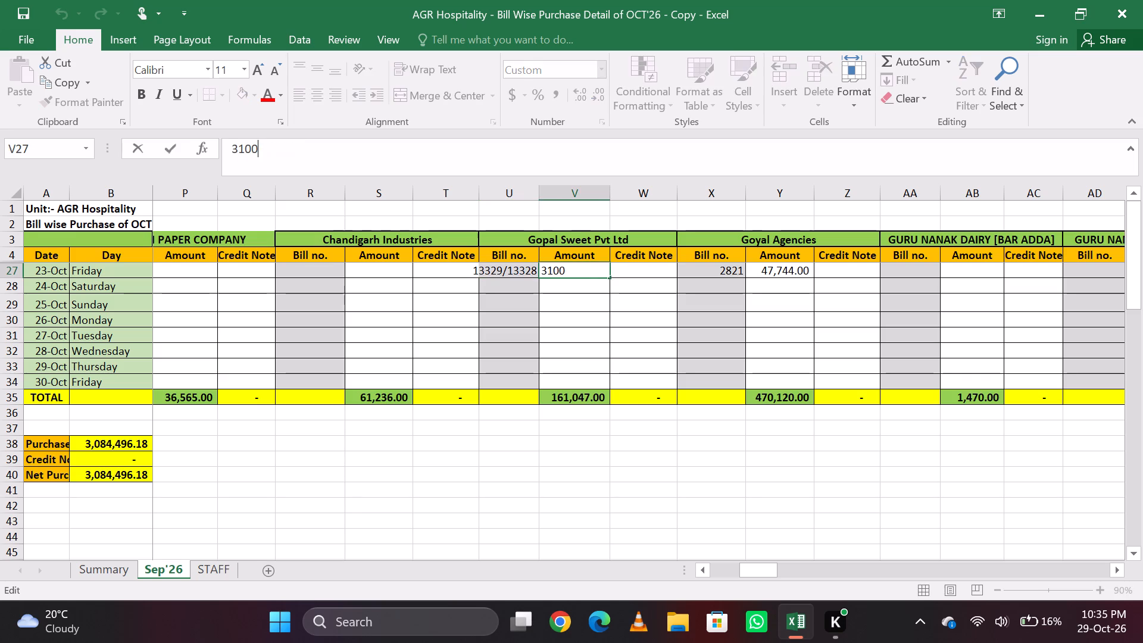
key(Left)
key(Left)
key(Left)
key(Left)
key(Left)
key(equal)
key(Right)
key(Right)
key(Right)
key(Right)
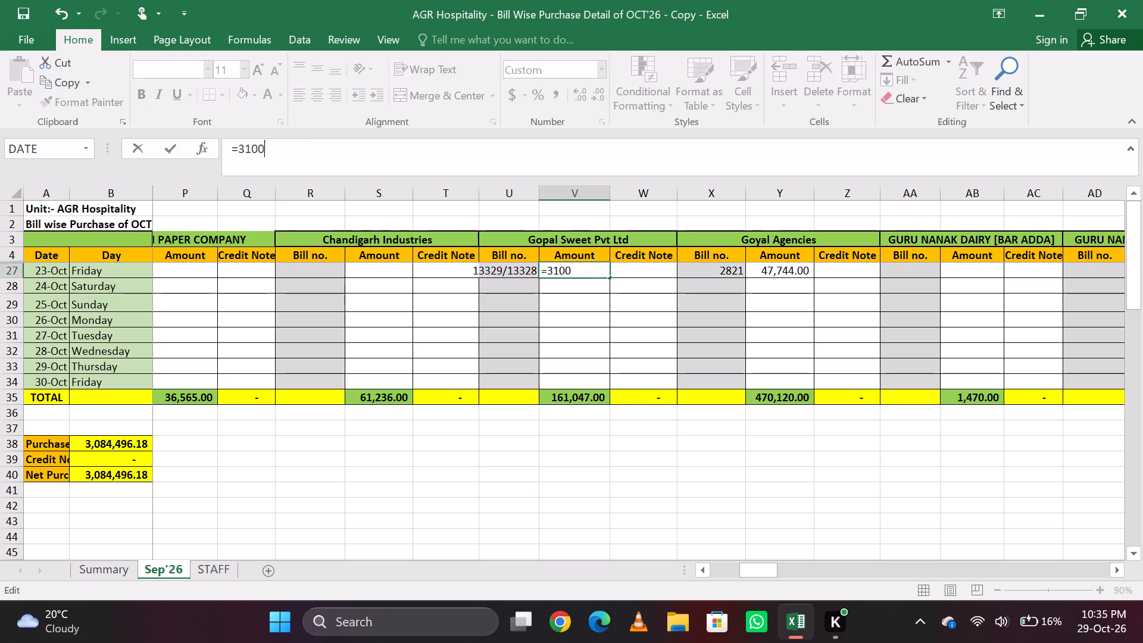
key(Right)
key(shift+plus)
text(1550)
key(Return)
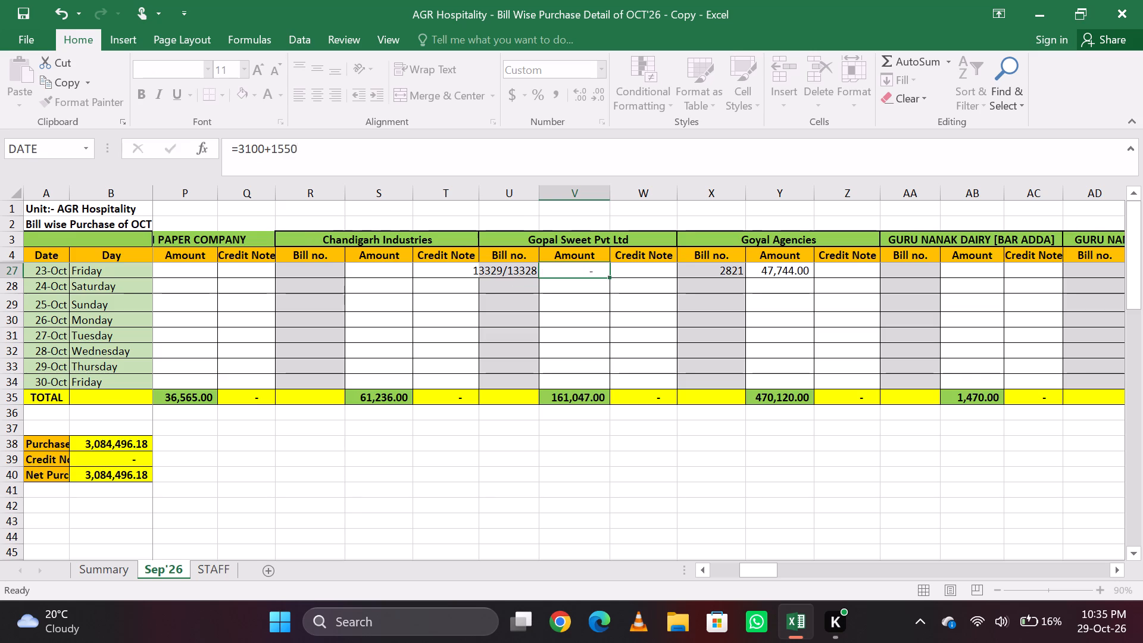
key(Up)
key(Right)
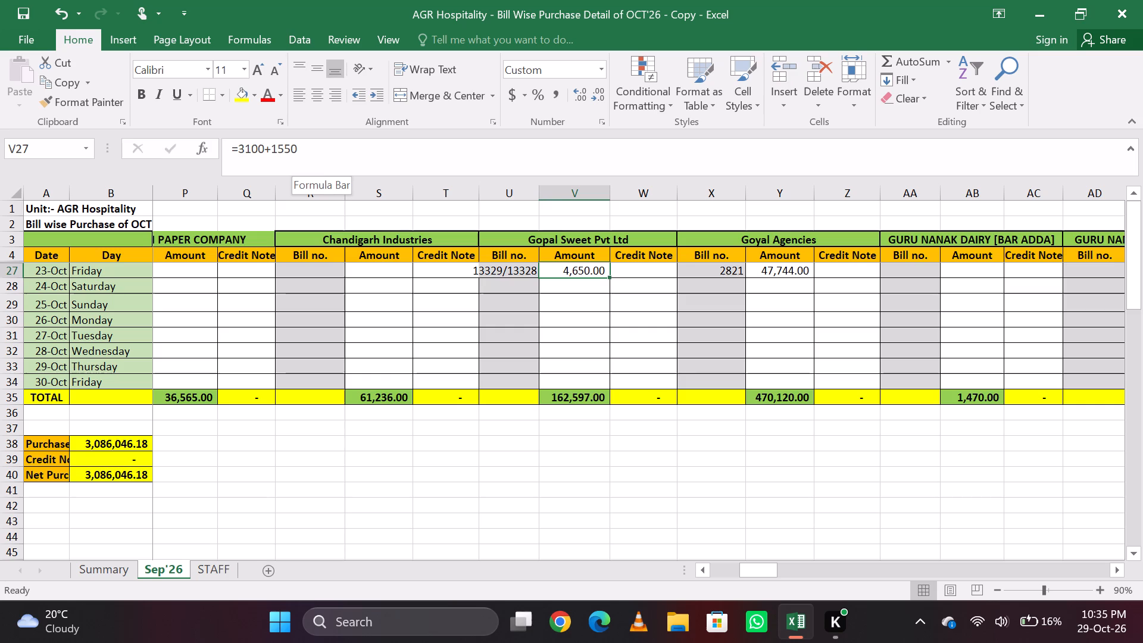
key(Down)
key(Up)
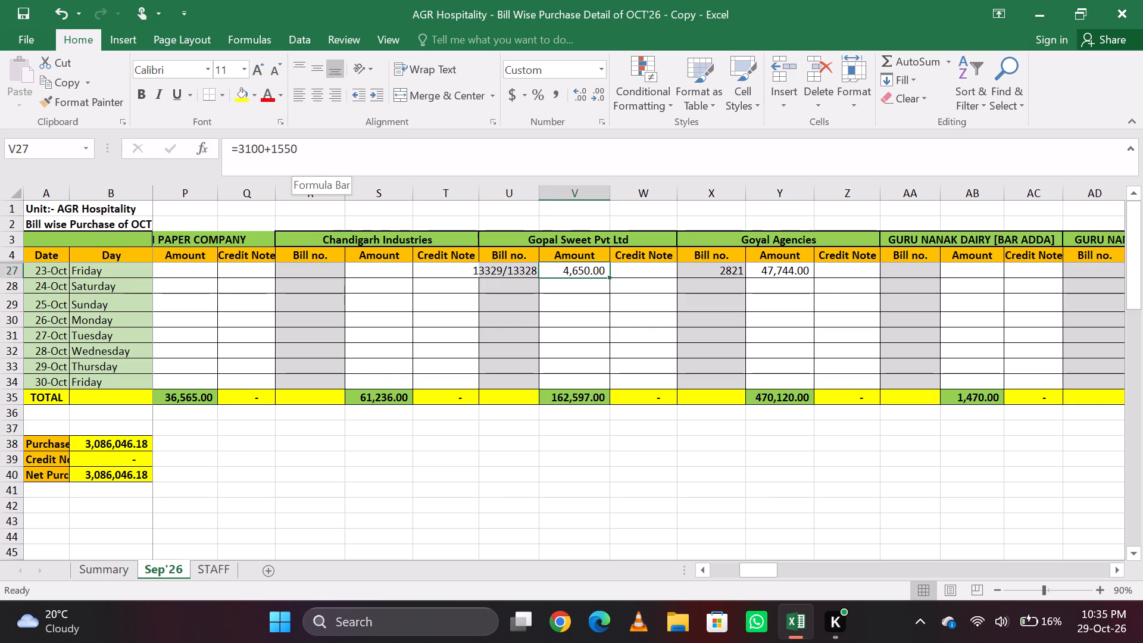
Search for SHIV and extend the 23-Oct bill number under SHIVAM VEGETAVBLE & FRUITS [KITCHEN] to 5302/5306.
key(ctrl+f)
text(SHIV)
key(Return)
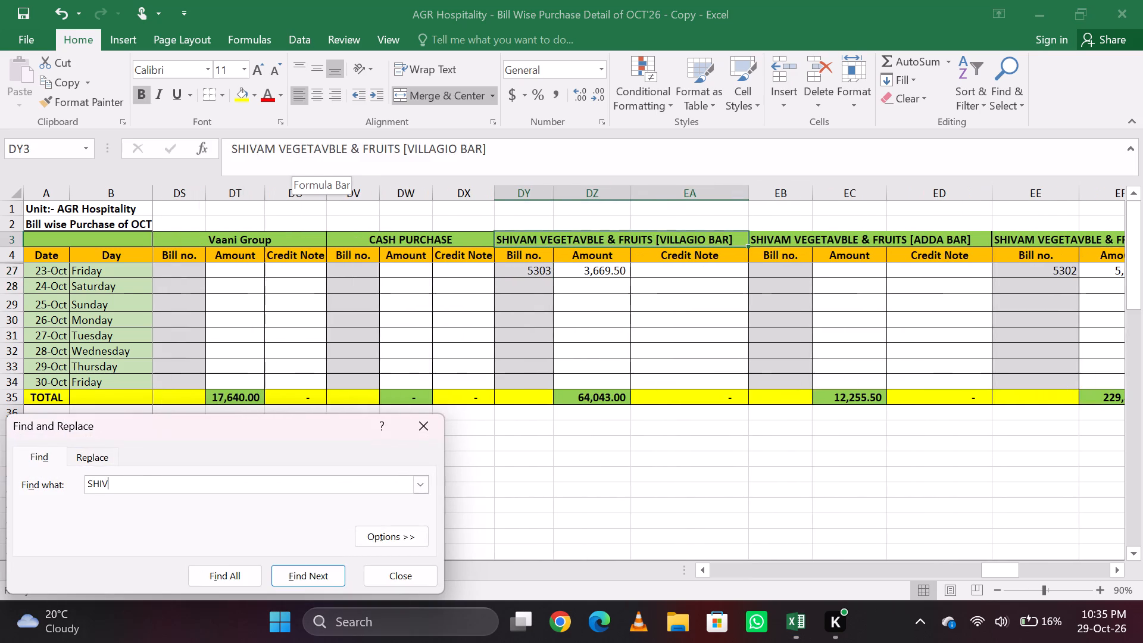
key(Escape)
key(Down)
key(Down)
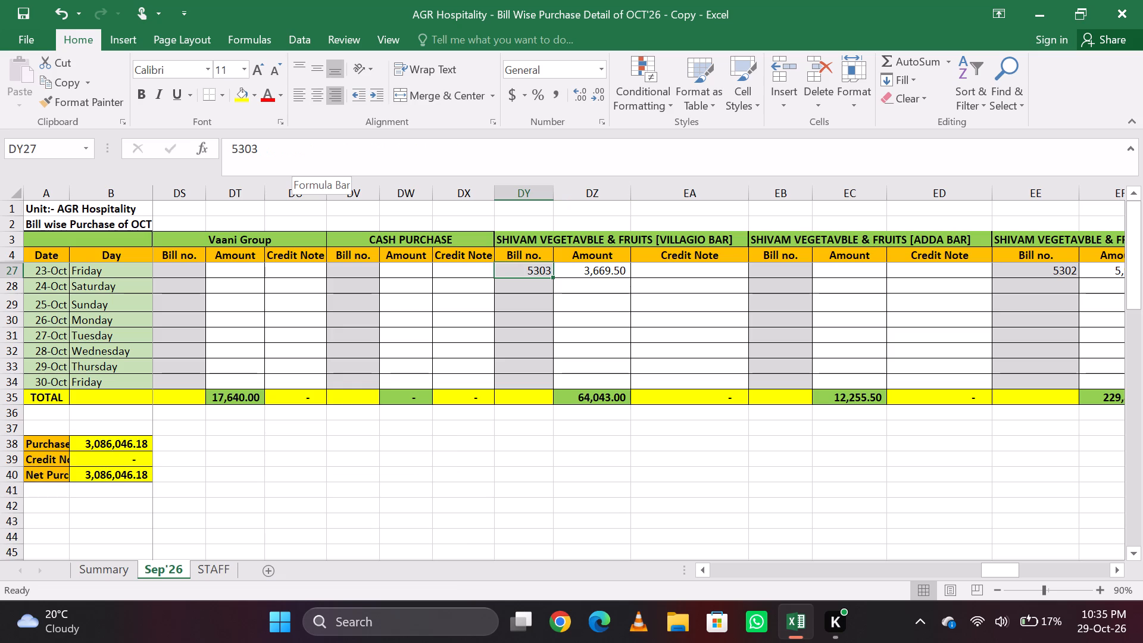
key(Right)
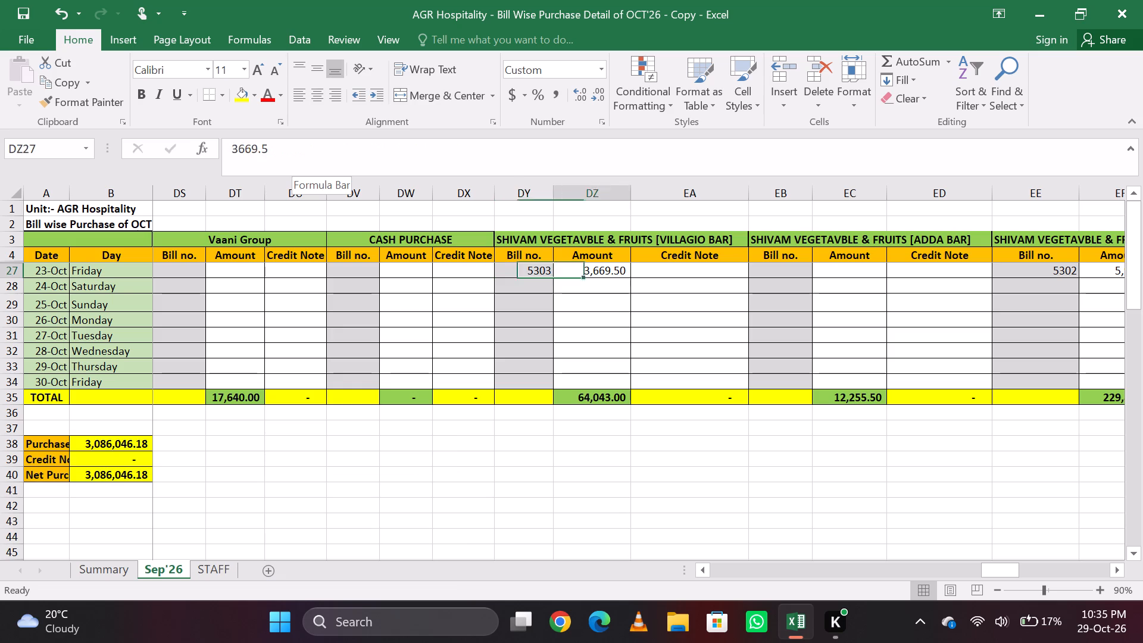
key(Right)
key(Right)
key(Right)
key(Right)
key(Right)
key(Right)
key(Right)
key(Left)
key(Left)
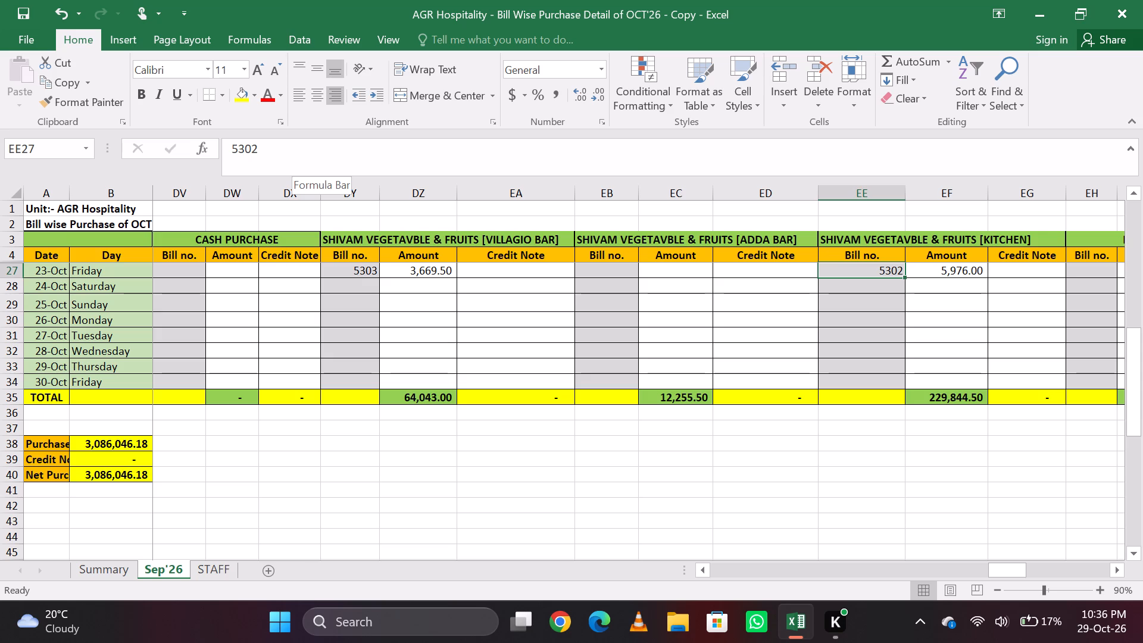
click(301, 161)
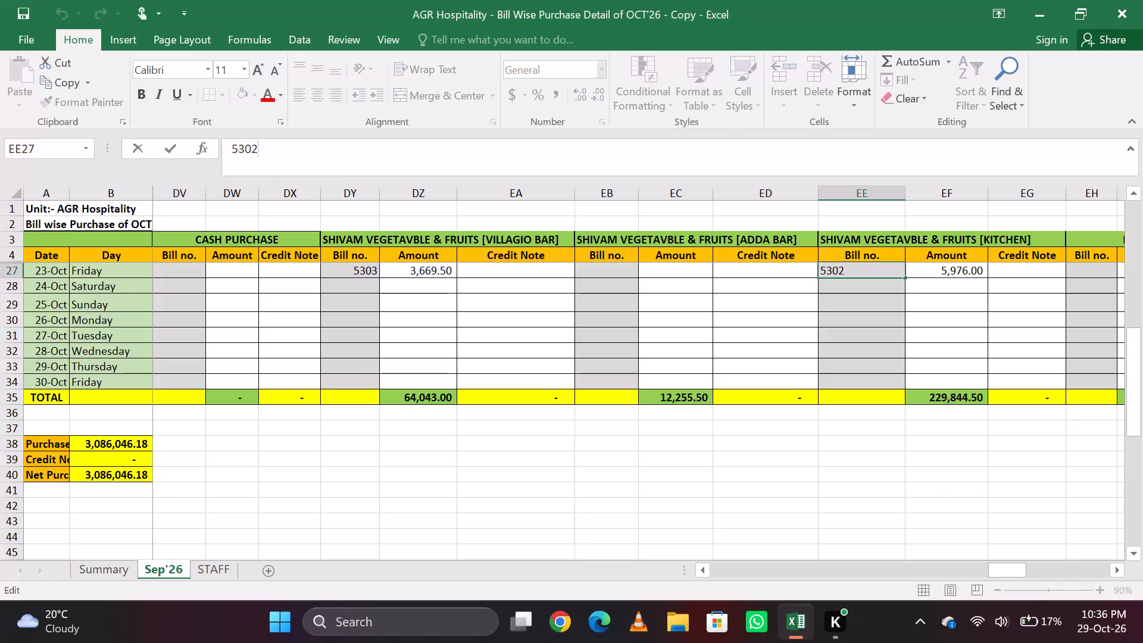
key(slash)
text(5306)
key(Tab)
Turn the 23-Oct amount under SHIVAM VEGETAVBLE & FRUITS [KITCHEN] into the formula =5976+2254.
click(301, 161)
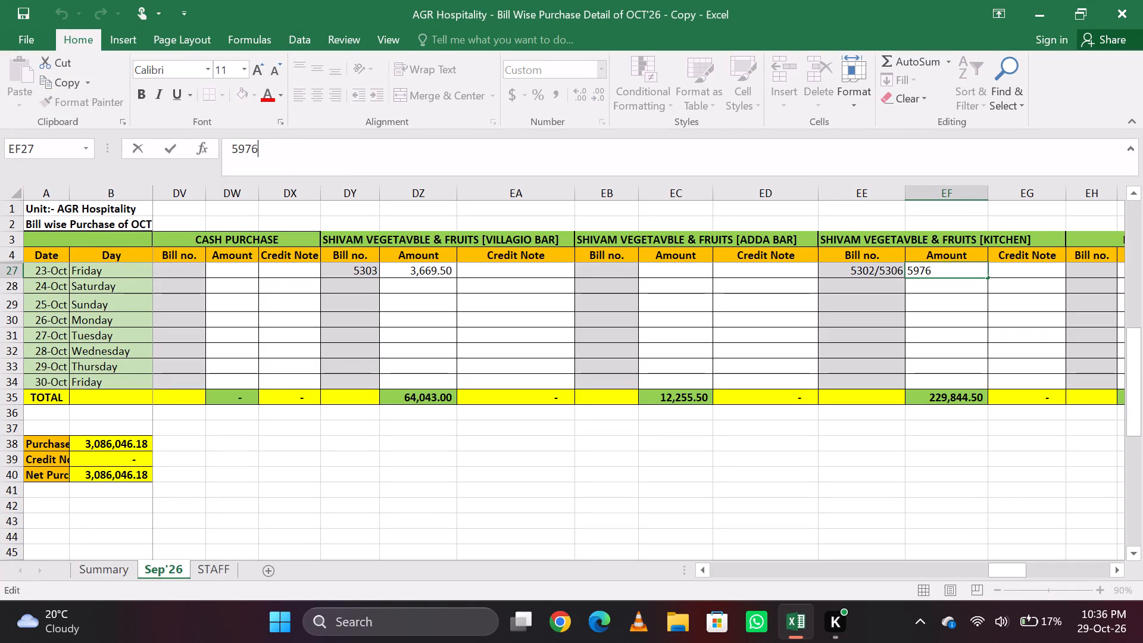
key(Left)
key(Left)
key(Left)
key(Left)
key(Left)
key(equal)
key(Right)
key(Right)
key(Right)
key(Right)
key(Right)
key(Right)
key(Right)
key(Right)
key(Right)
key(Right)
key(Right)
key(Right)
key(Right)
key(Right)
key(Right)
key(Right)
key(Right)
key(Right)
key(Right)
key(Right)
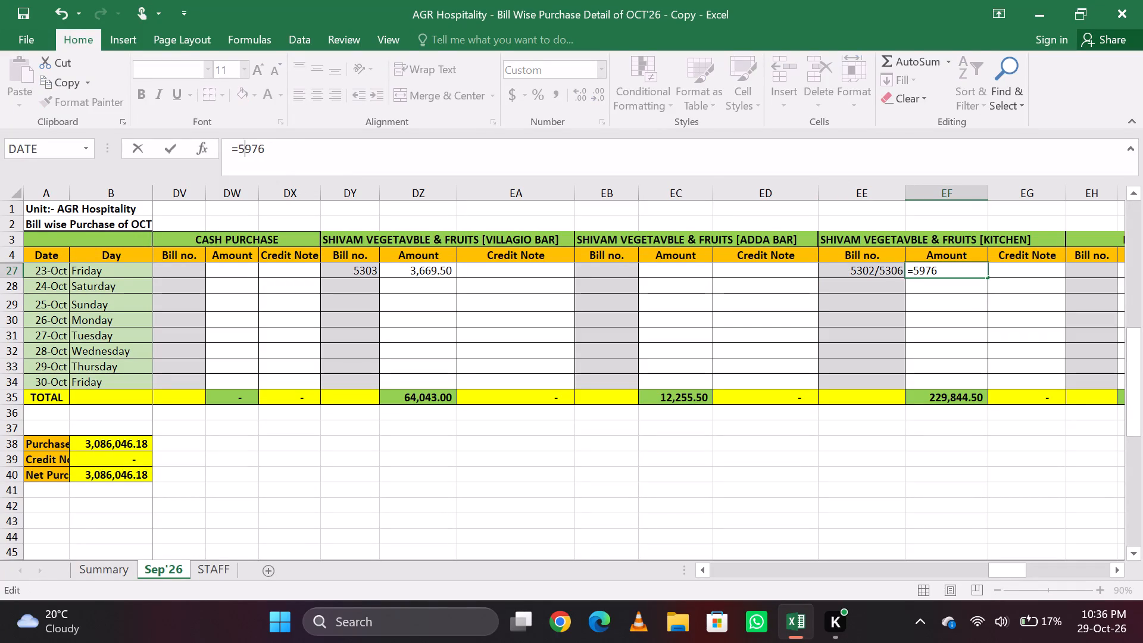
key(shift+plus)
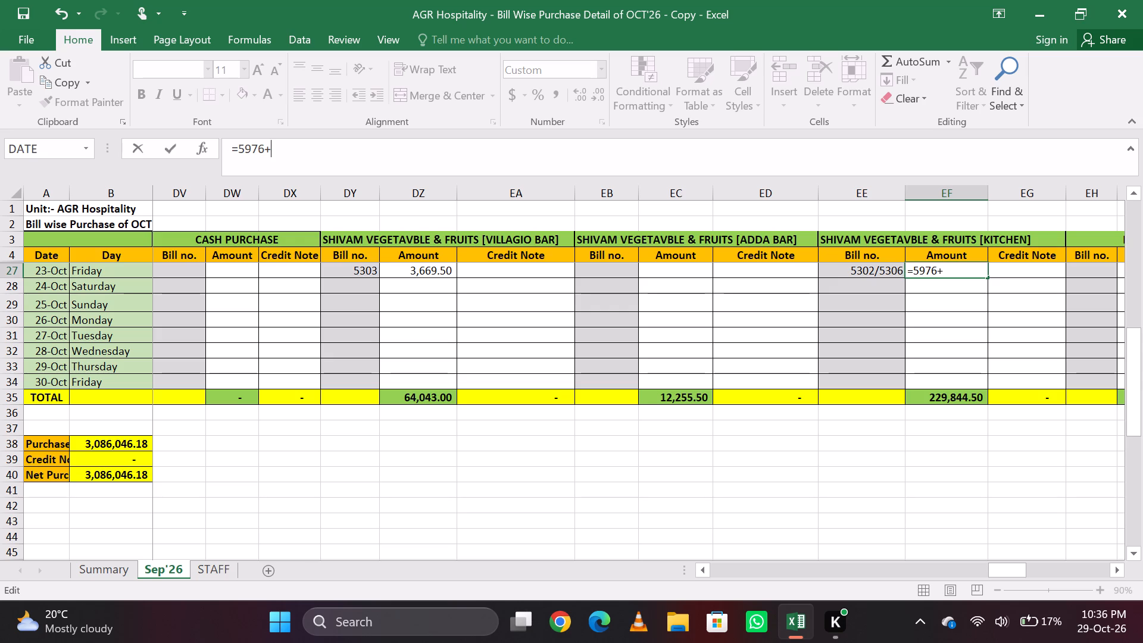
text(2254)
key(Right)
key(Return)
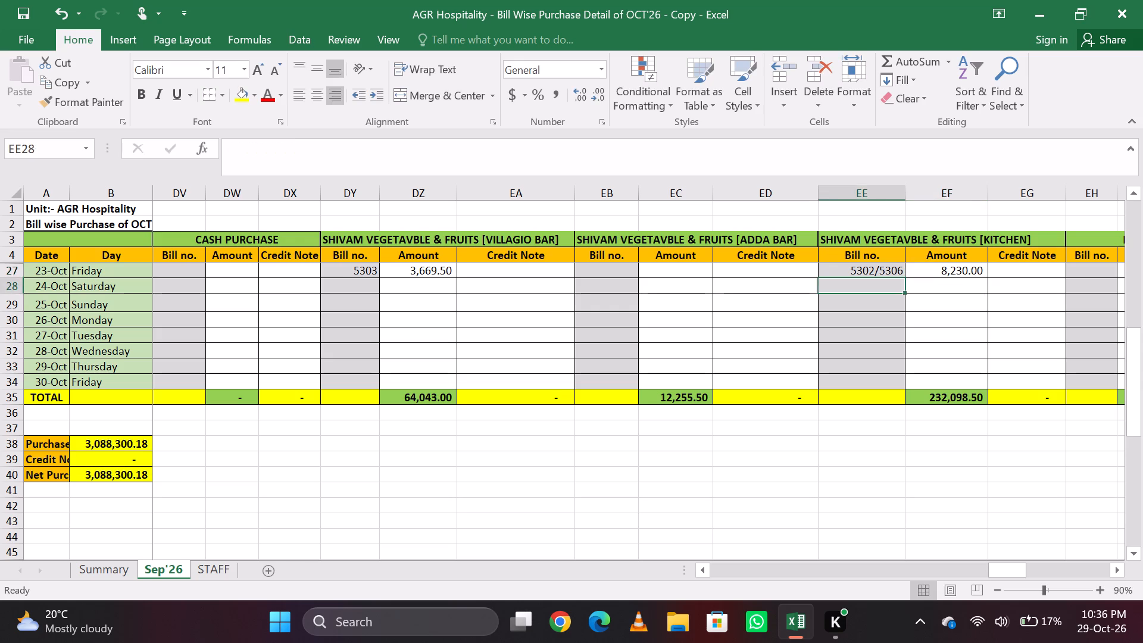
key(Up)
key(Right)
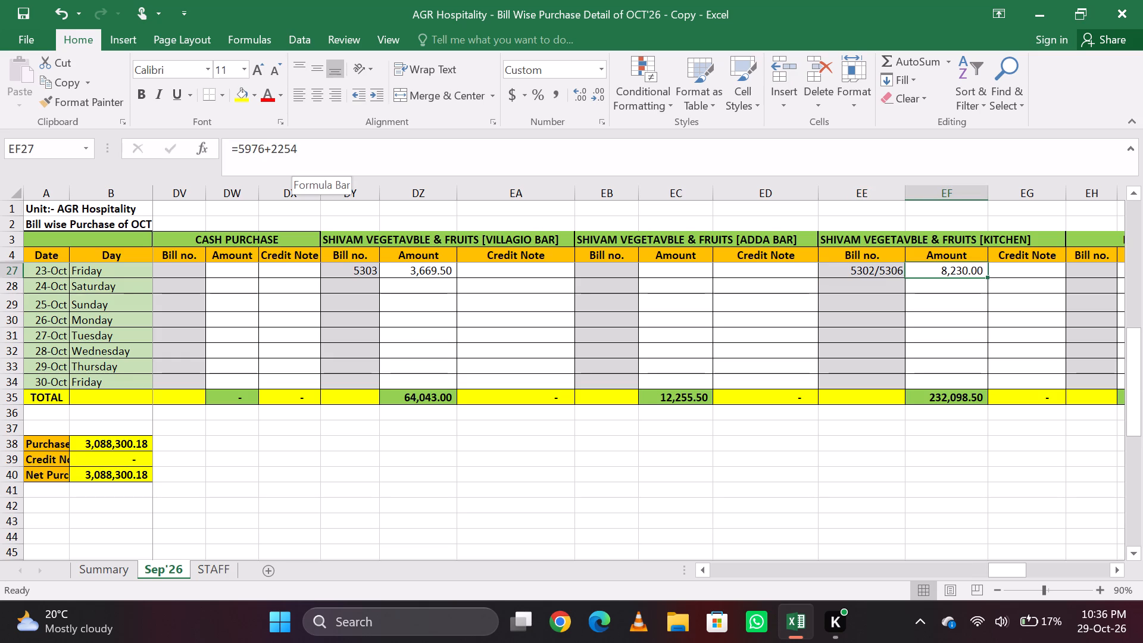
Enter bill number 5304 with amount 1662.5 for 23-Oct under SHIVAM VEGETAVBLE & FRUITS [ADDA BAR].
key(Left)
key(Left)
key(Left)
key(Left)
key(Left)
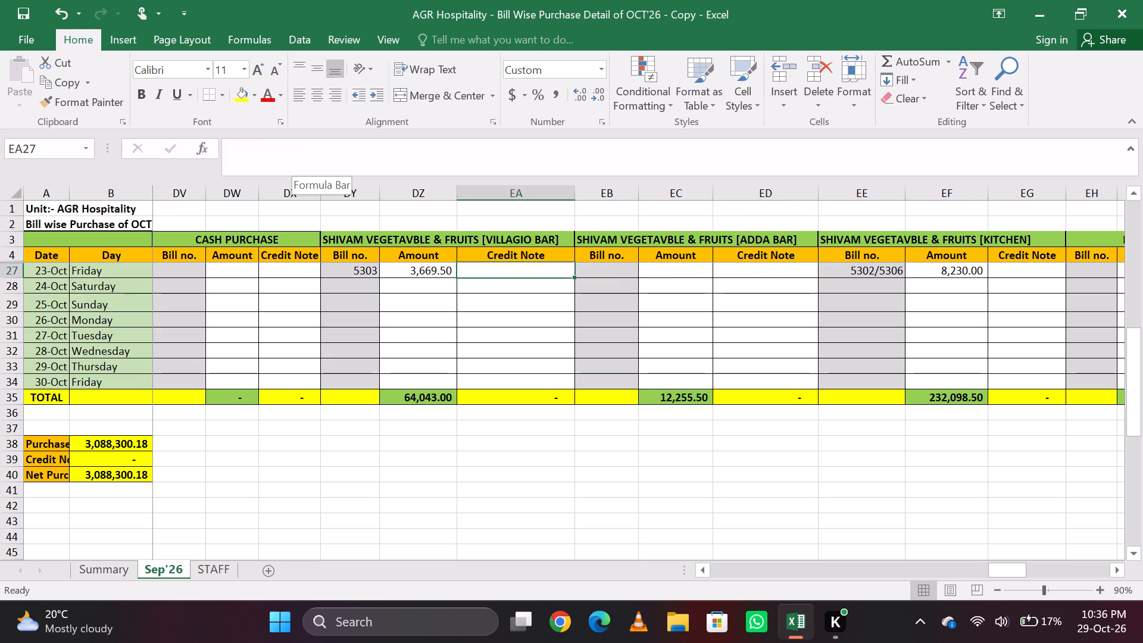
key(Right)
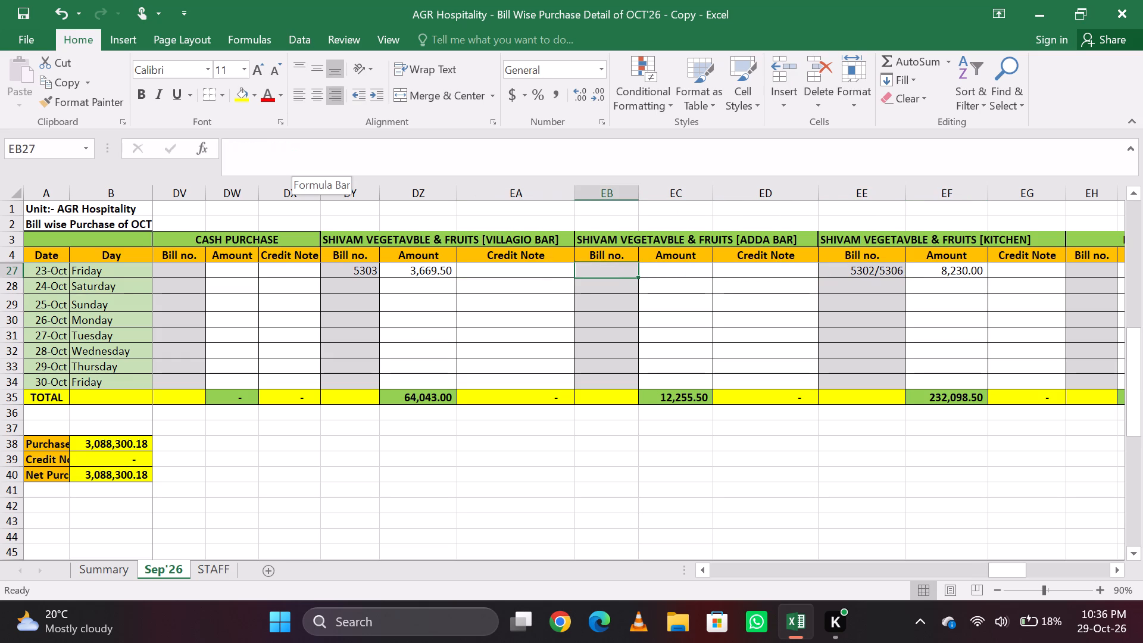
text(5304)
key(Tab)
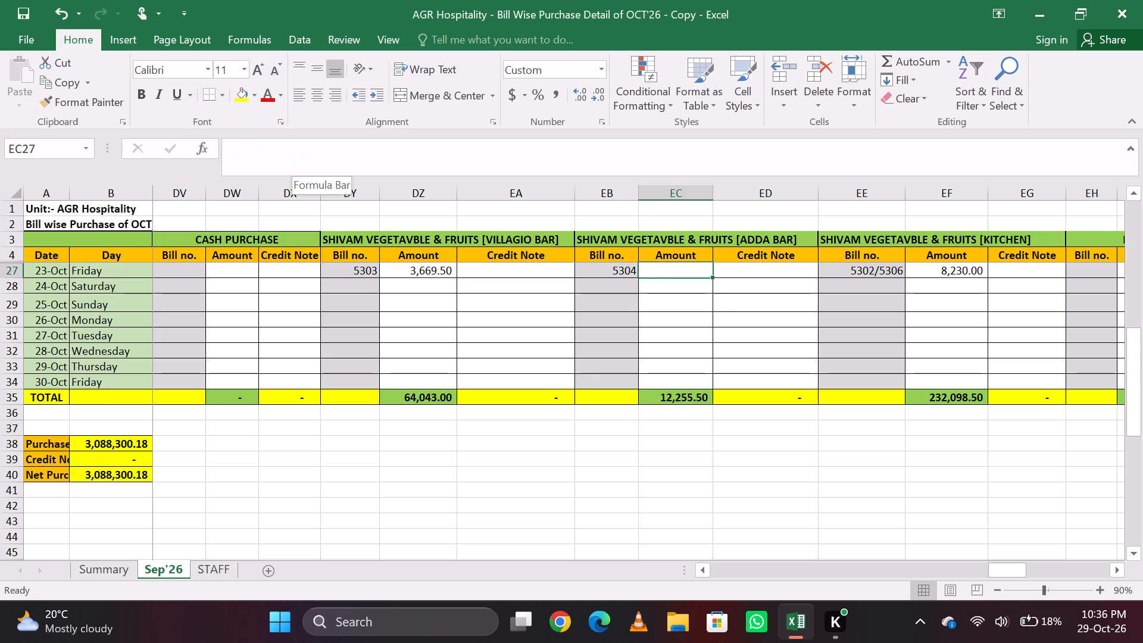
key(Right)
key(Left)
text(166)
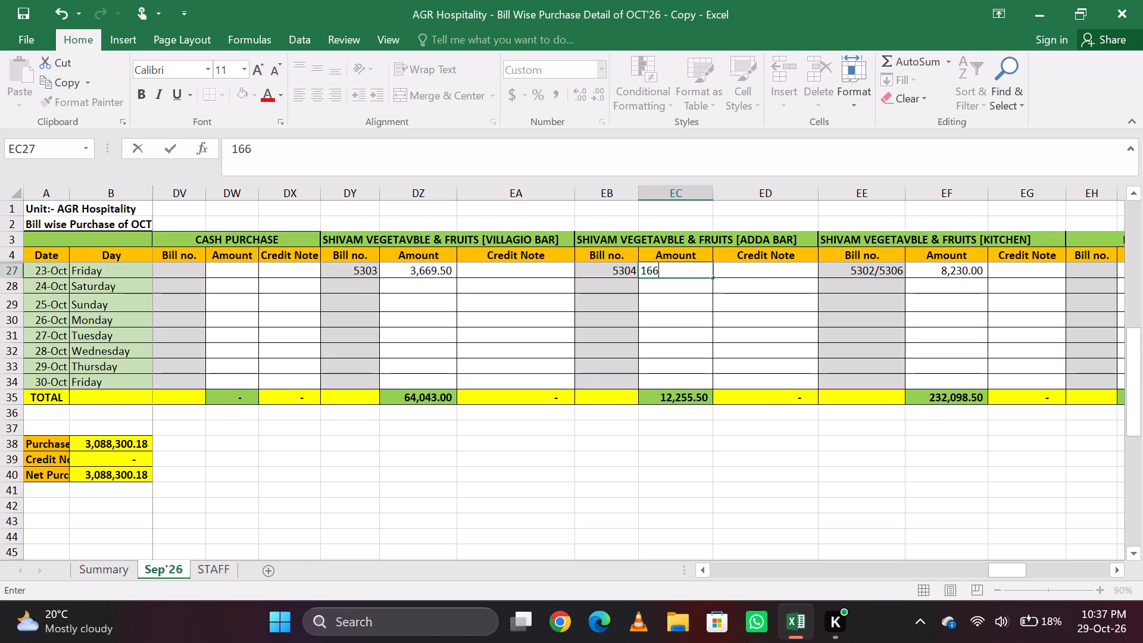
text(2.5)
key(Right)
key(Left)
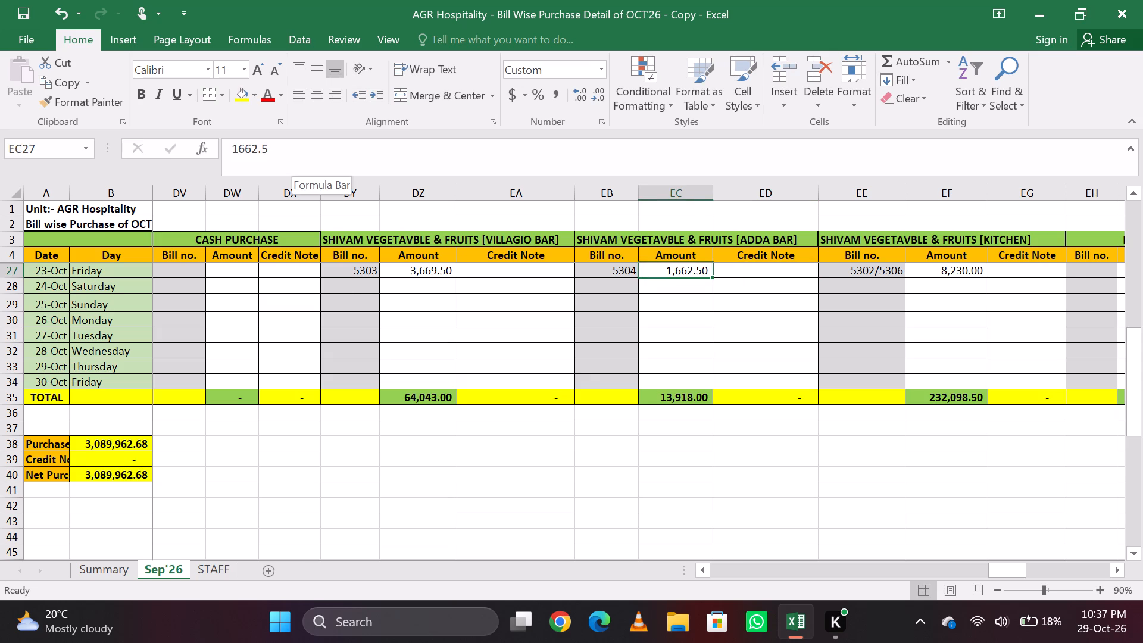
On the STAFF sheet, enter 1754 for 23-Oct in column C and fill the 660 amount down from the row above.
key(ctrl+Page_Down)
key(Left)
key(Left)
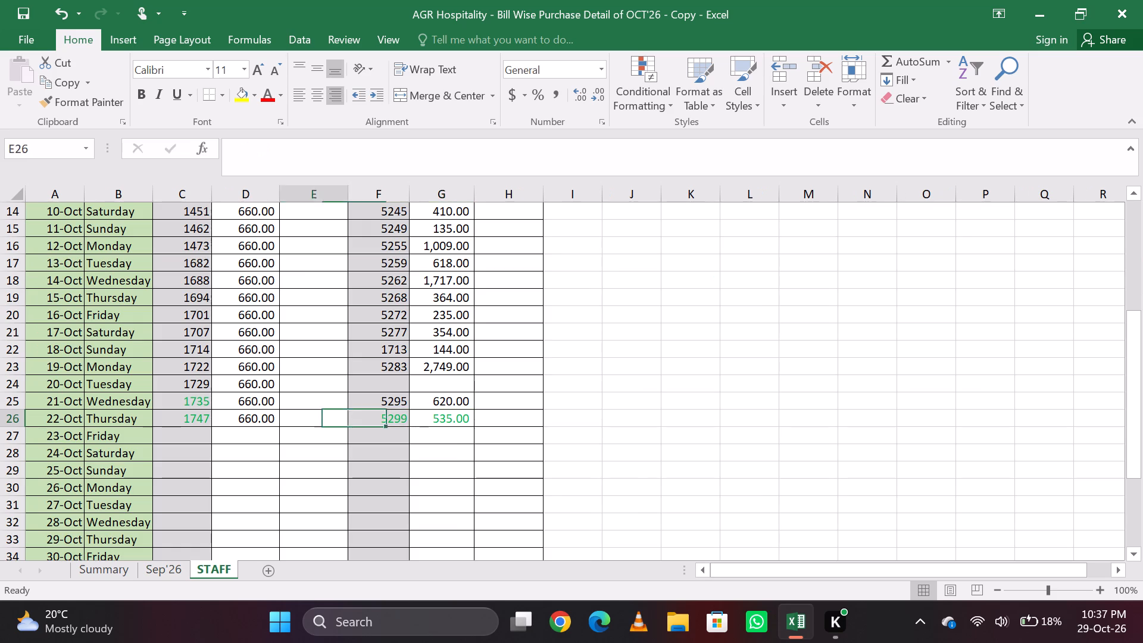
key(Left)
key(Down)
key(Left)
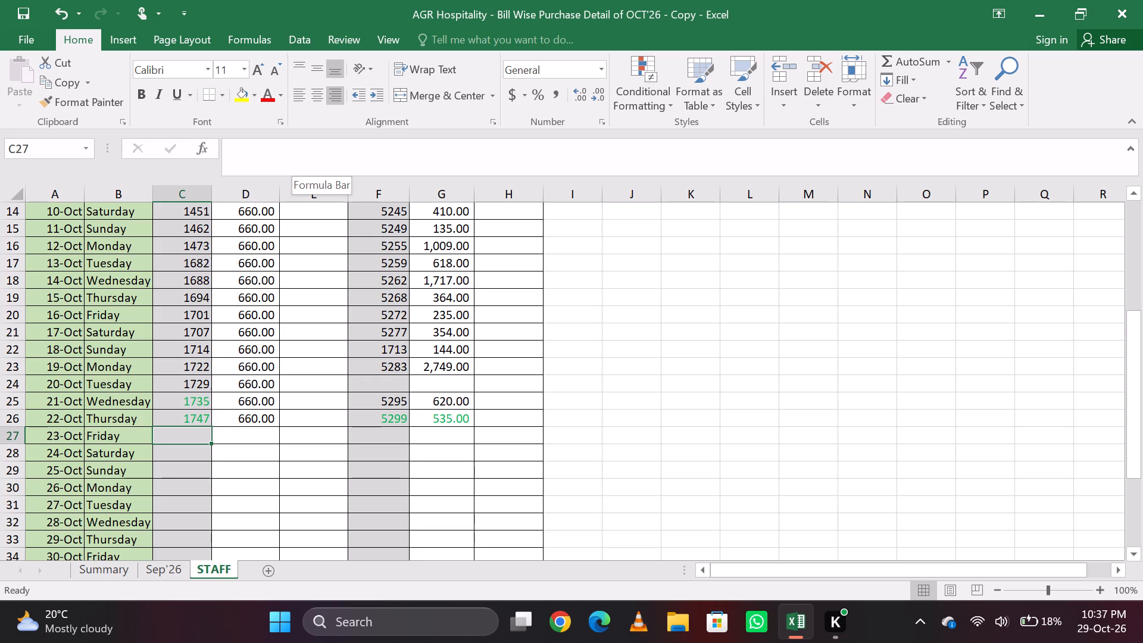
key(Right)
key(Left)
text(1754)
key(Right)
key(ctrl+d)
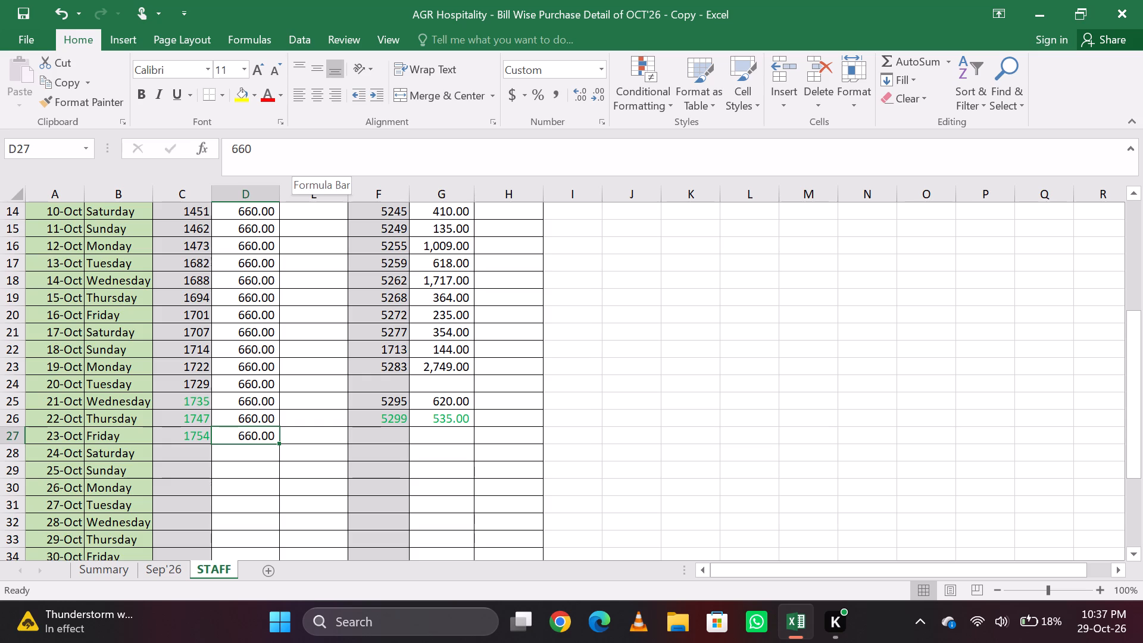
Enter 5305 with amount 585 for 23-Oct in columns F and G of the STAFF sheet, and save the workbook.
key(Right)
key(Right)
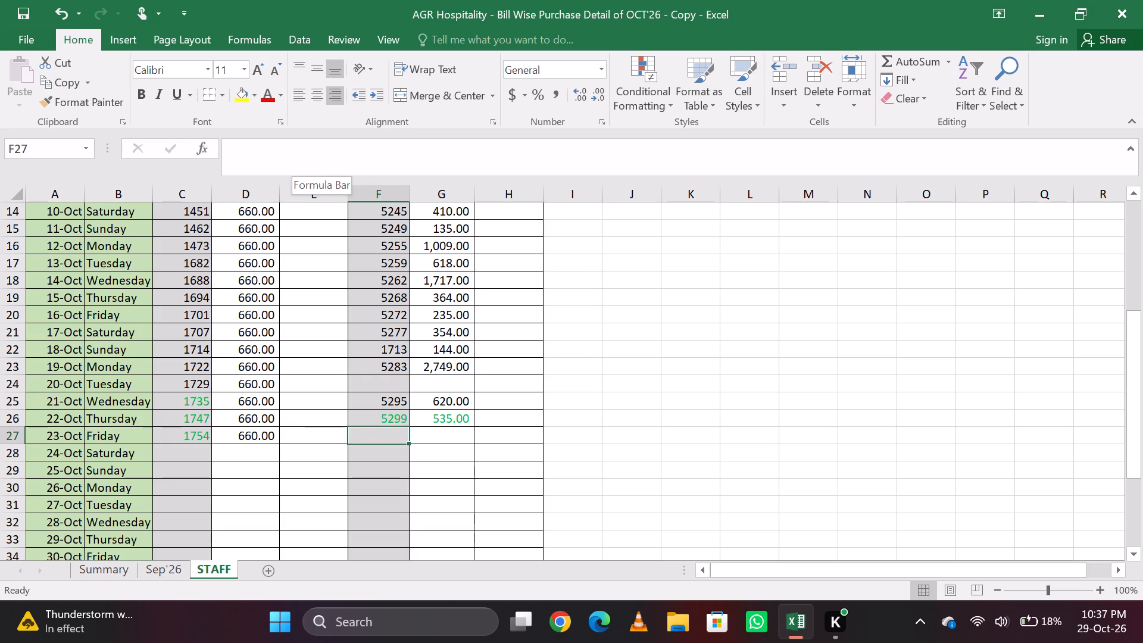
text(530)
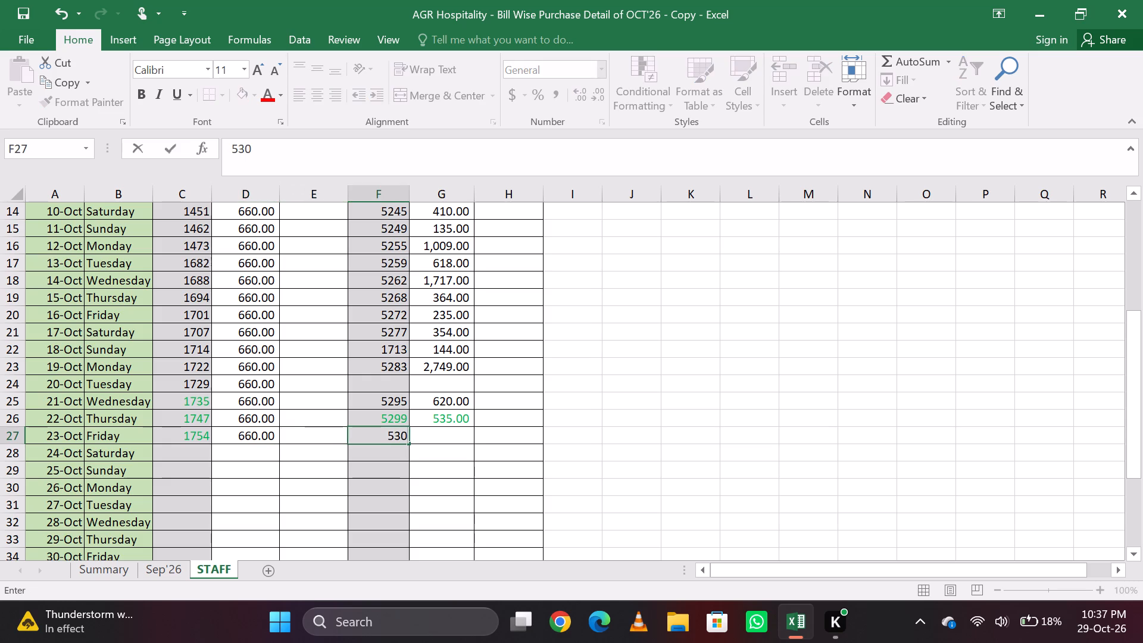
key(5)
key(Right)
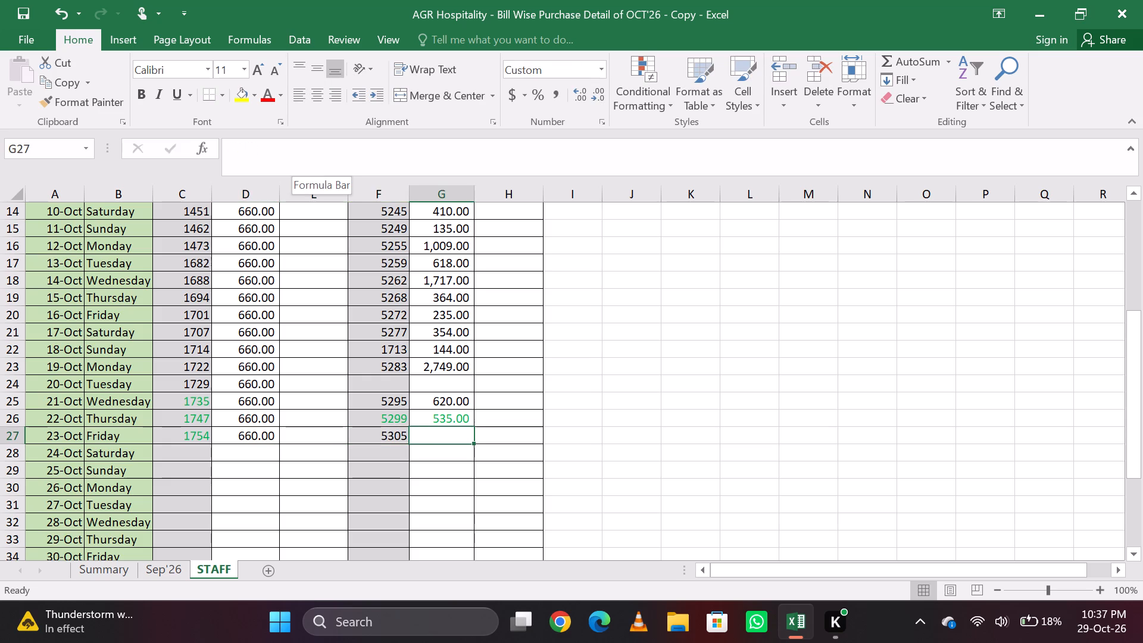
key(5)
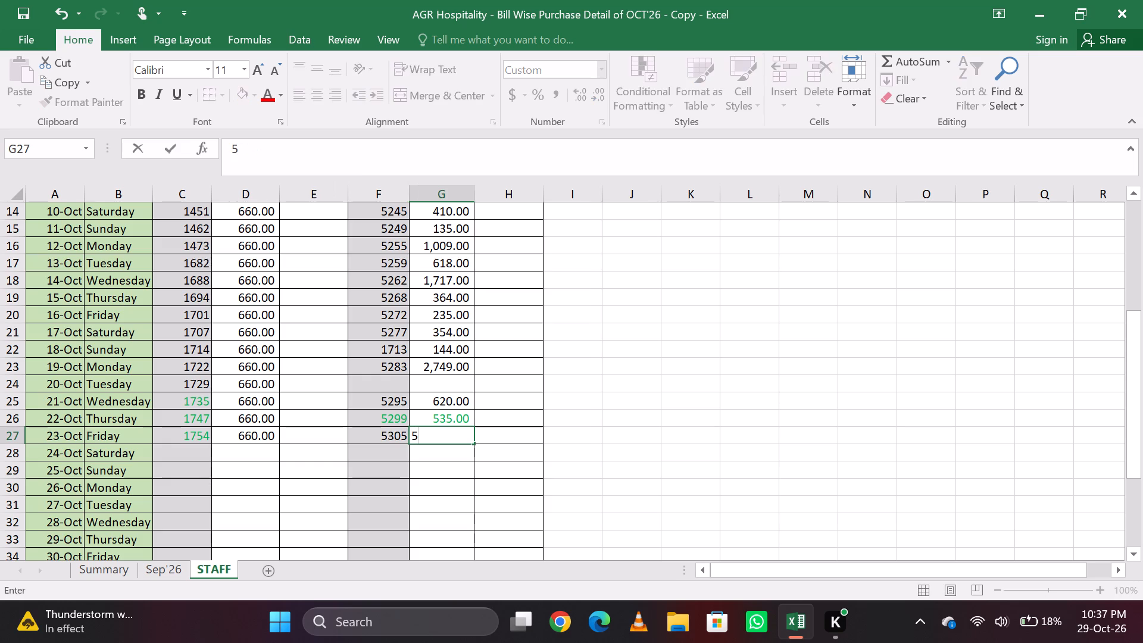
text(85)
key(Right)
key(Left)
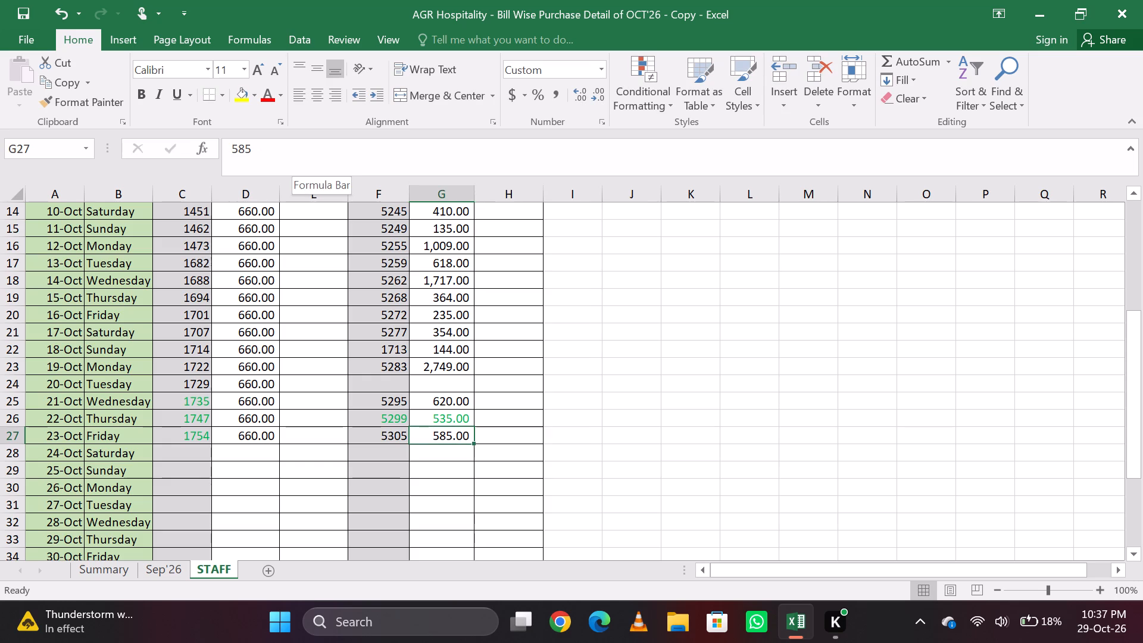
key(ctrl+s)
Return to the Sep'26 sheet and hide the completed 23-Oct row.
key(ctrl+Page_Up)
key(Up)
key(Down)
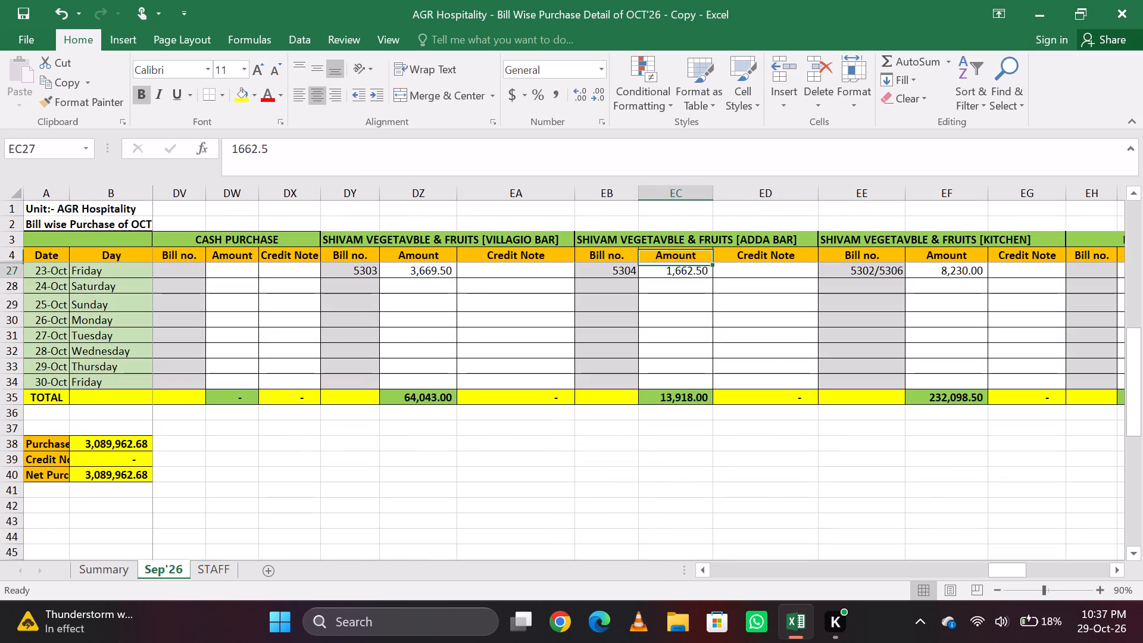
key(shift+space)
right_click(4, 271)
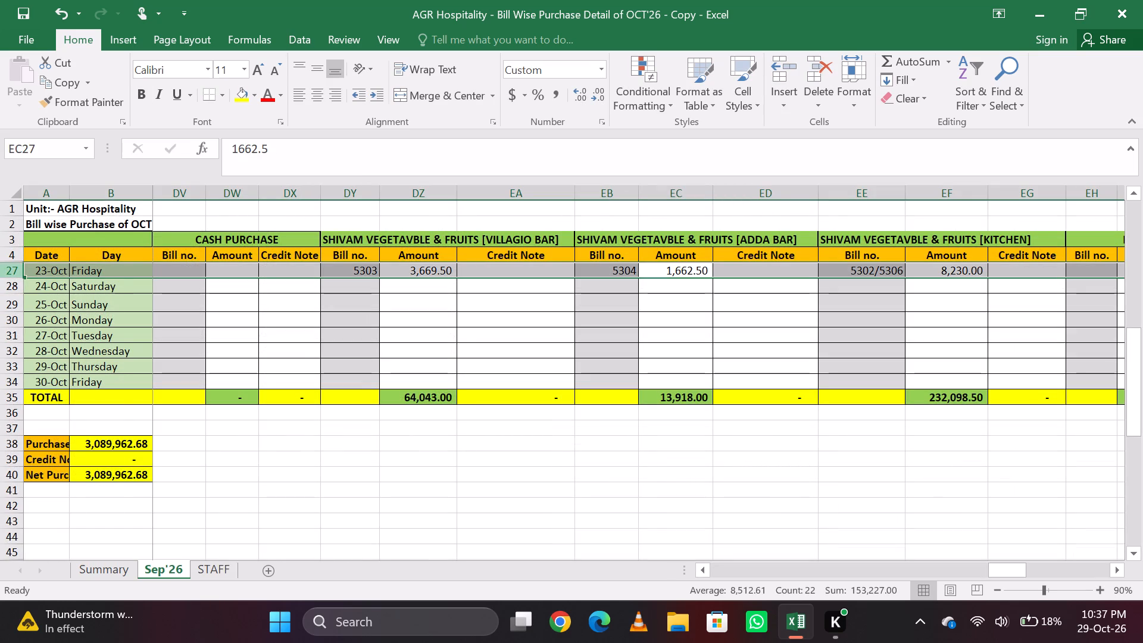
click(87, 514)
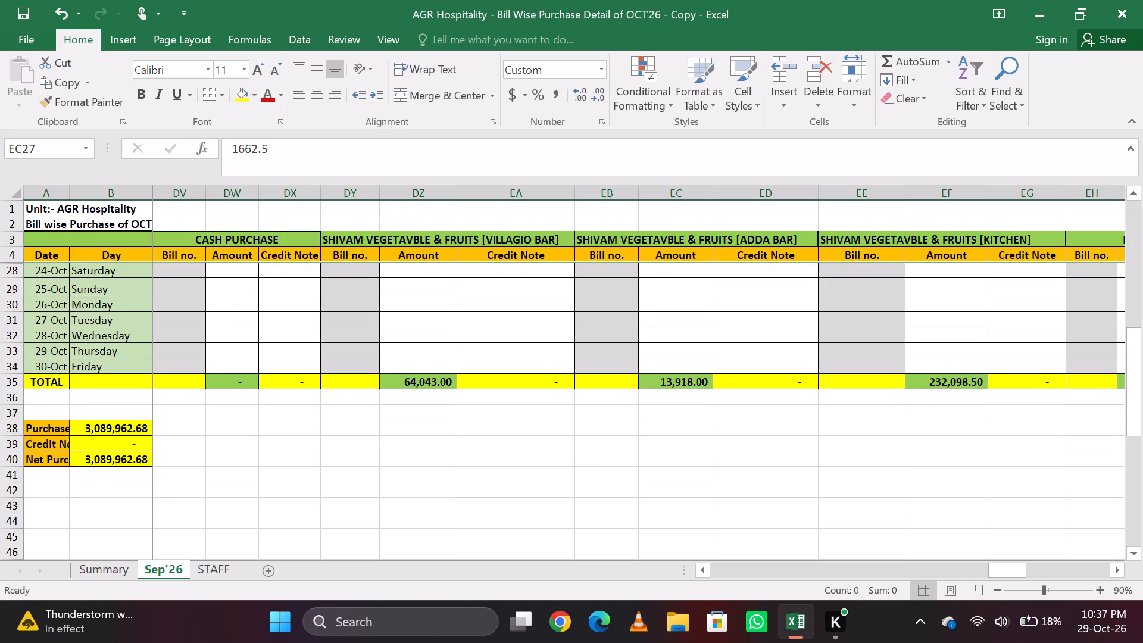
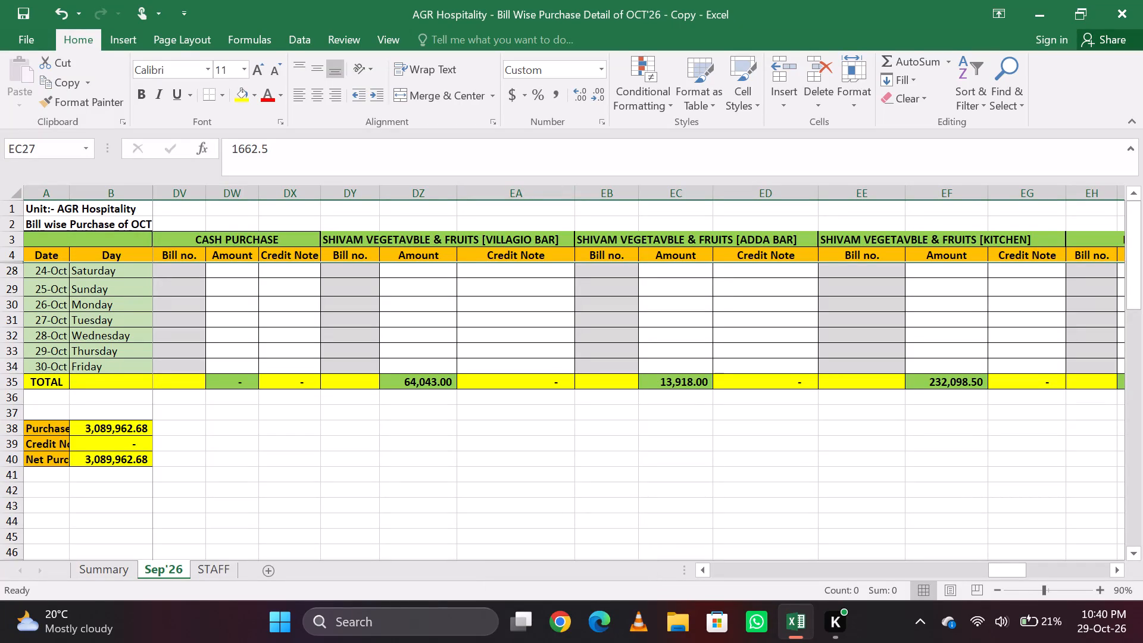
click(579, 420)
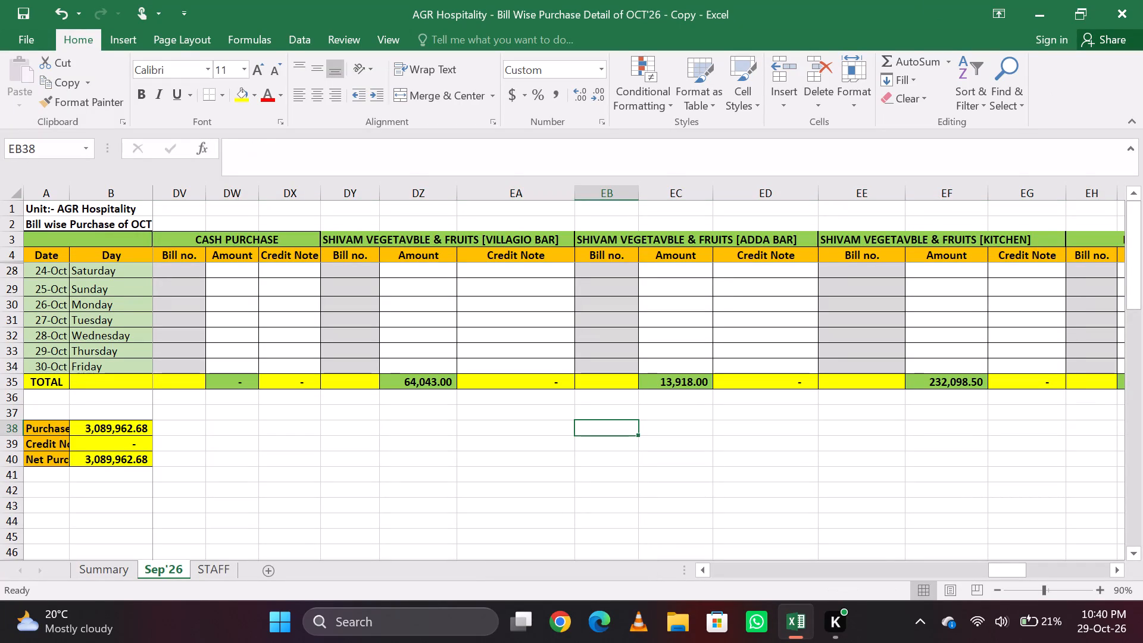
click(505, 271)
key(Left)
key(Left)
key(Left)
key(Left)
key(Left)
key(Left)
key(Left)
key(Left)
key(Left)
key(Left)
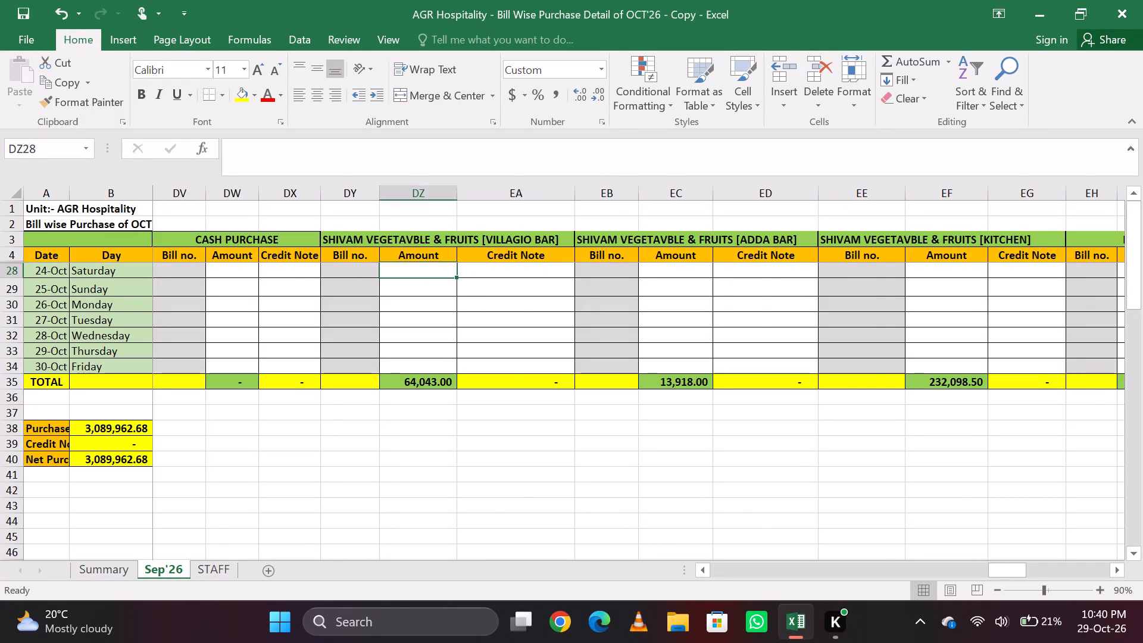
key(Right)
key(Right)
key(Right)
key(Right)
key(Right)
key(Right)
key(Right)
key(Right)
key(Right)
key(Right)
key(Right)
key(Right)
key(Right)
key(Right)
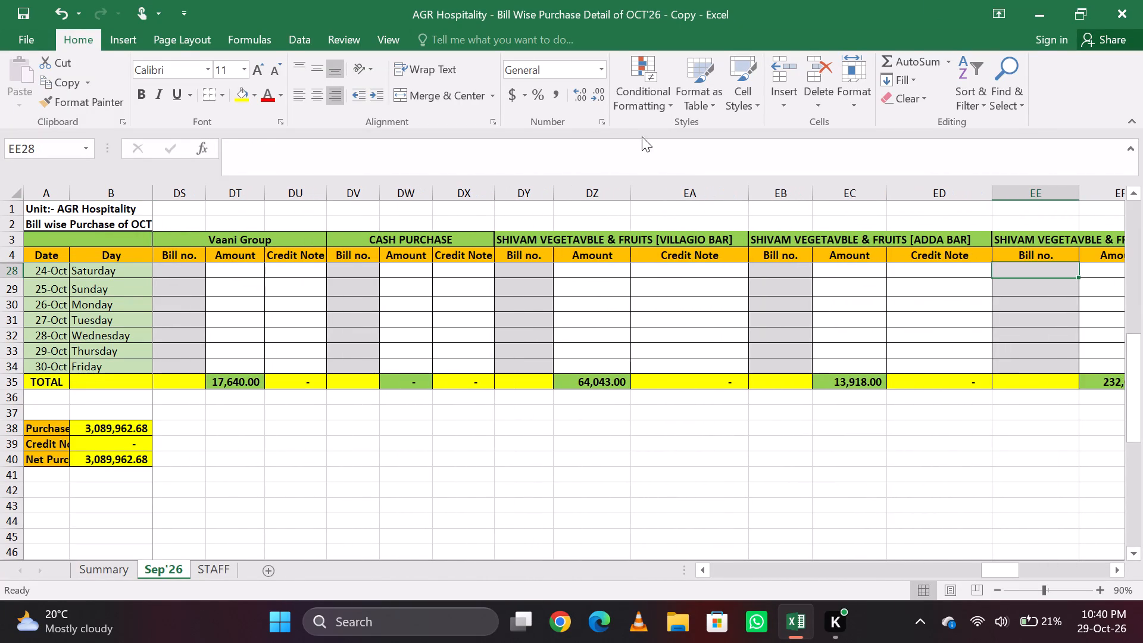
Close the AGR Hospitality bill-wise purchase workbook.
click(1140, 2)
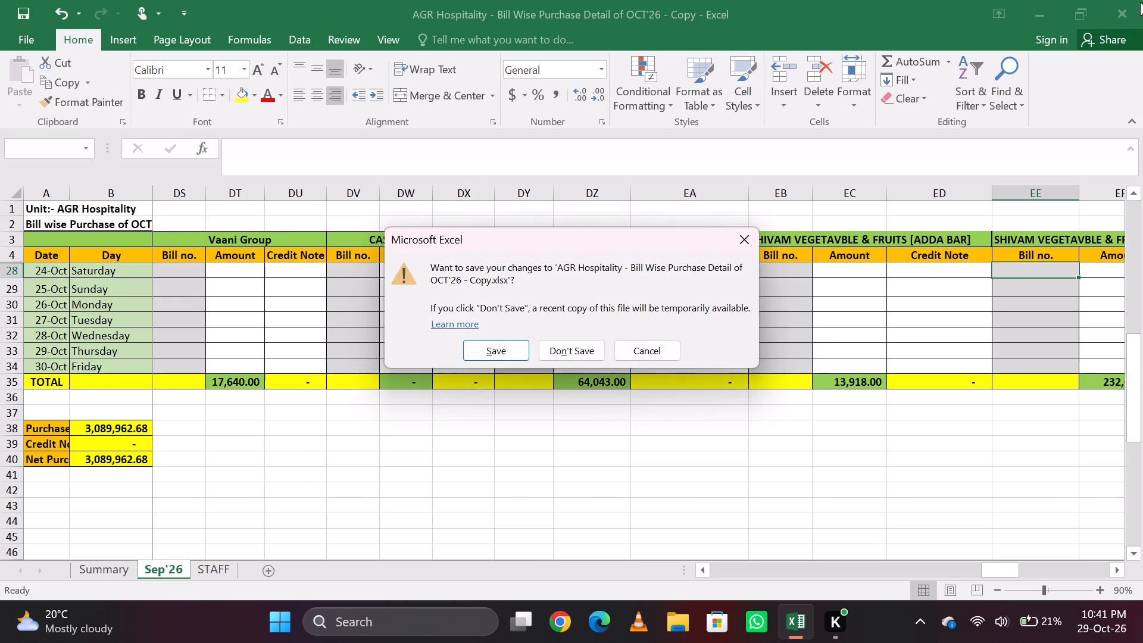
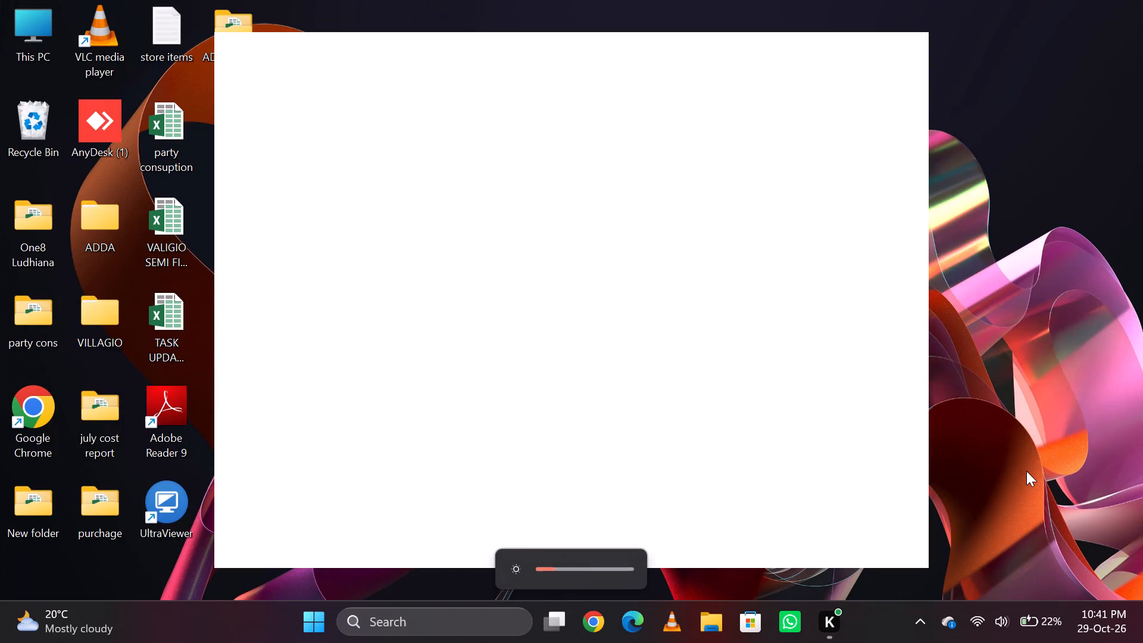
Switch to Microsoft Edge in a maximized window and search the web for "petpooja dashboard".
click(1011, 446)
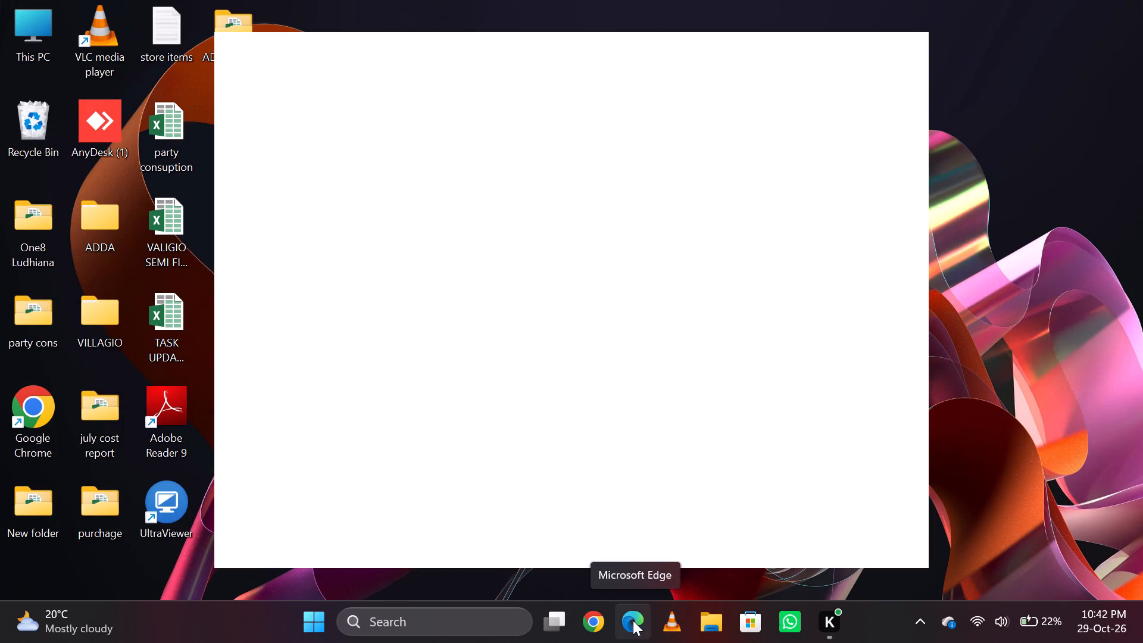
click(633, 620)
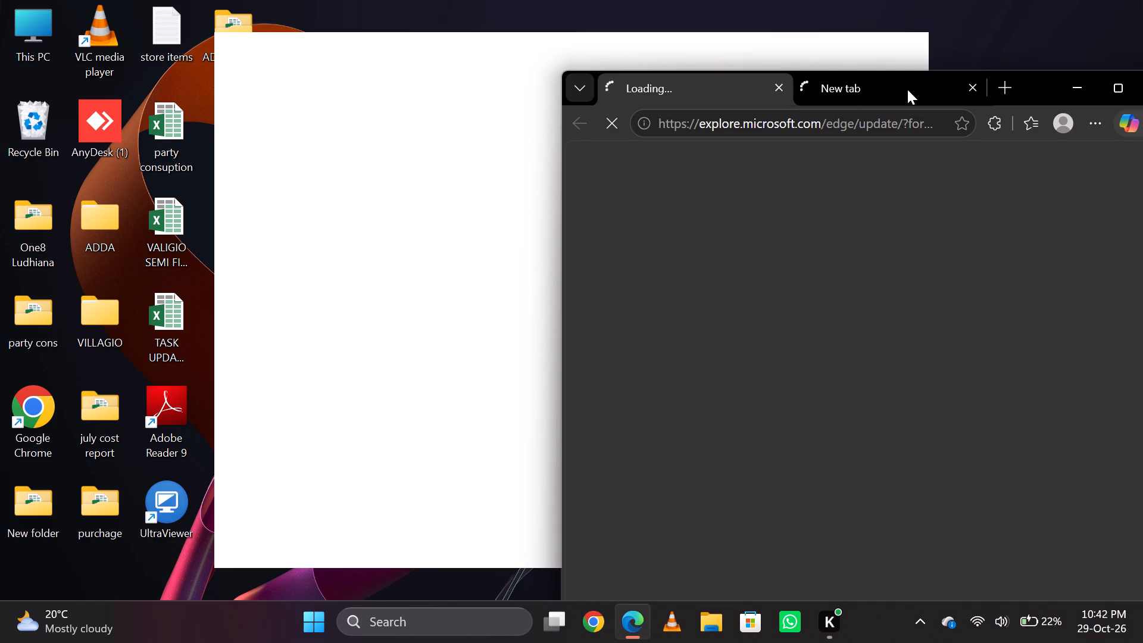
click(1103, 90)
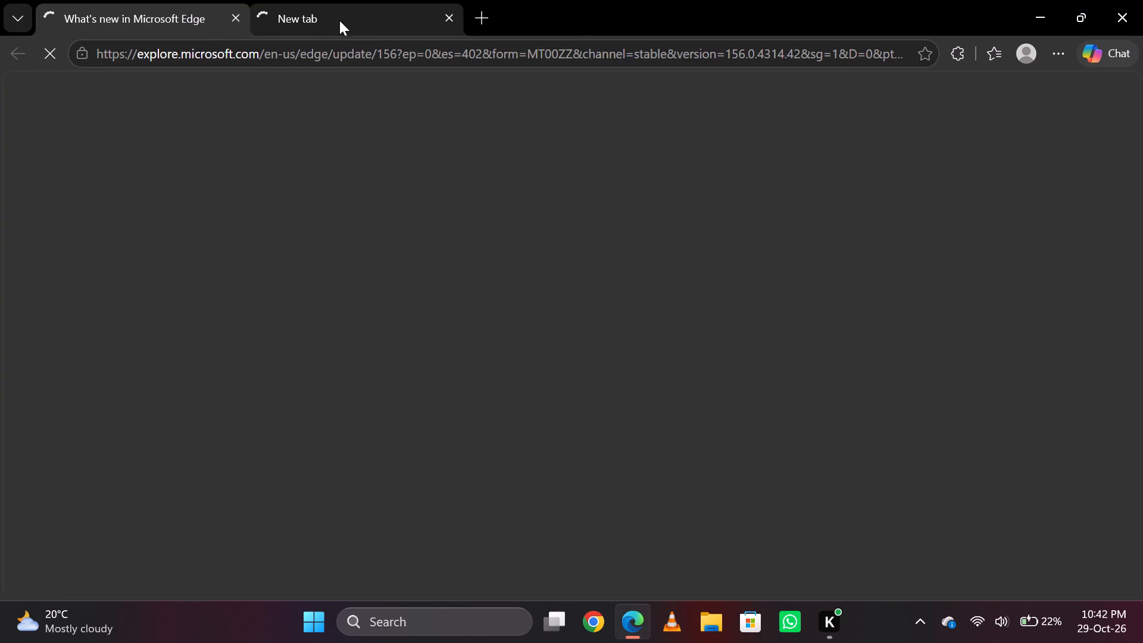
click(335, 51)
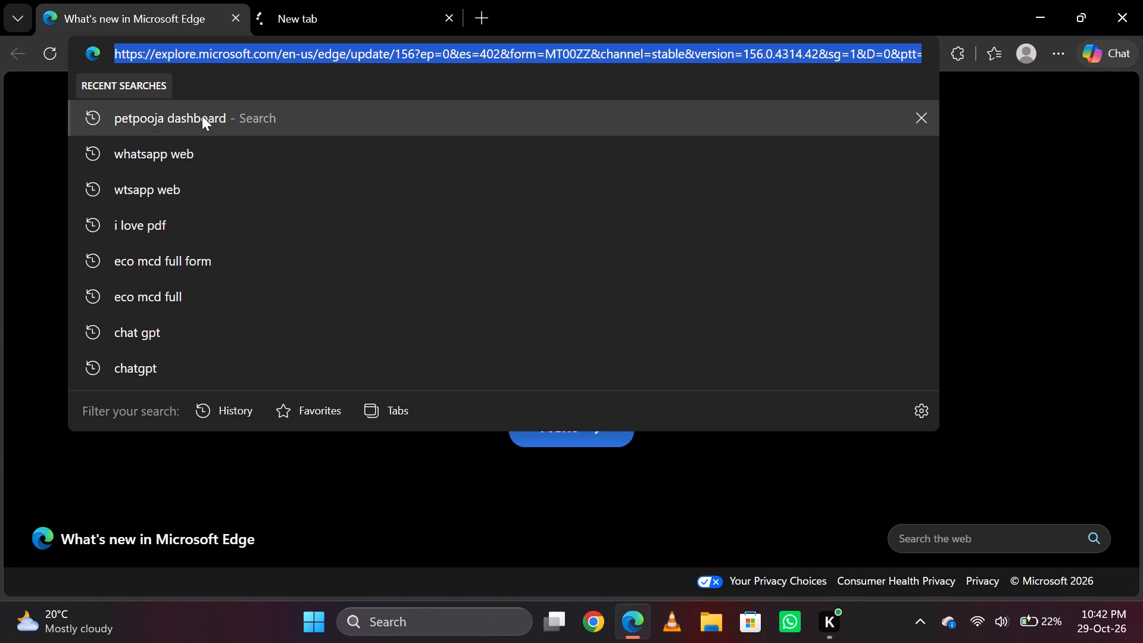
click(198, 118)
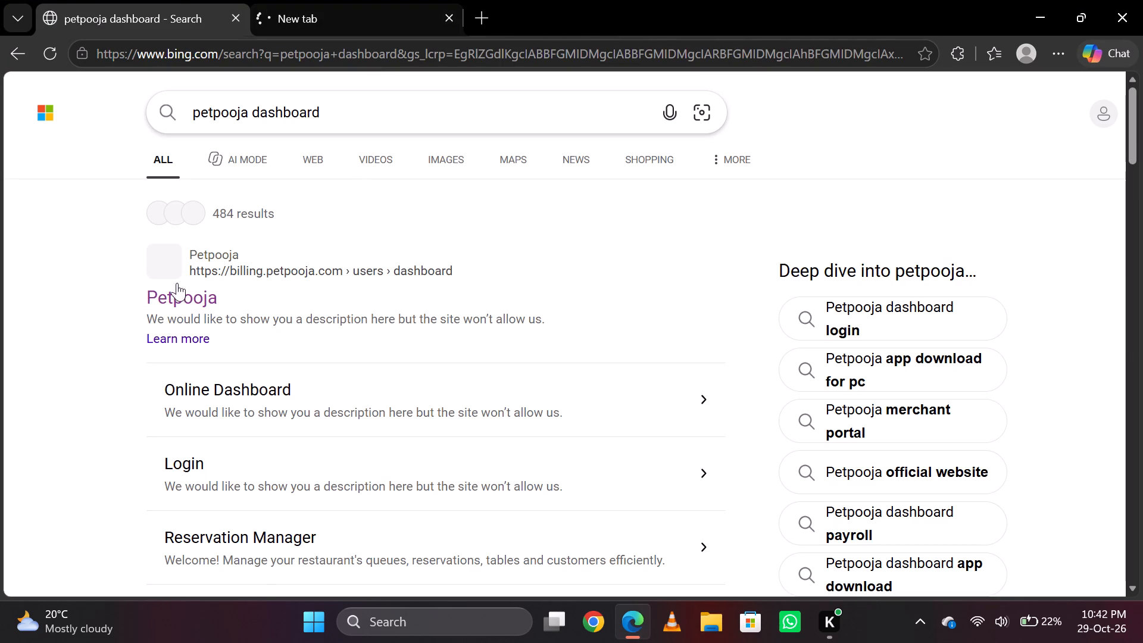
Open the Petpooja billing dashboard from the search results.
click(196, 292)
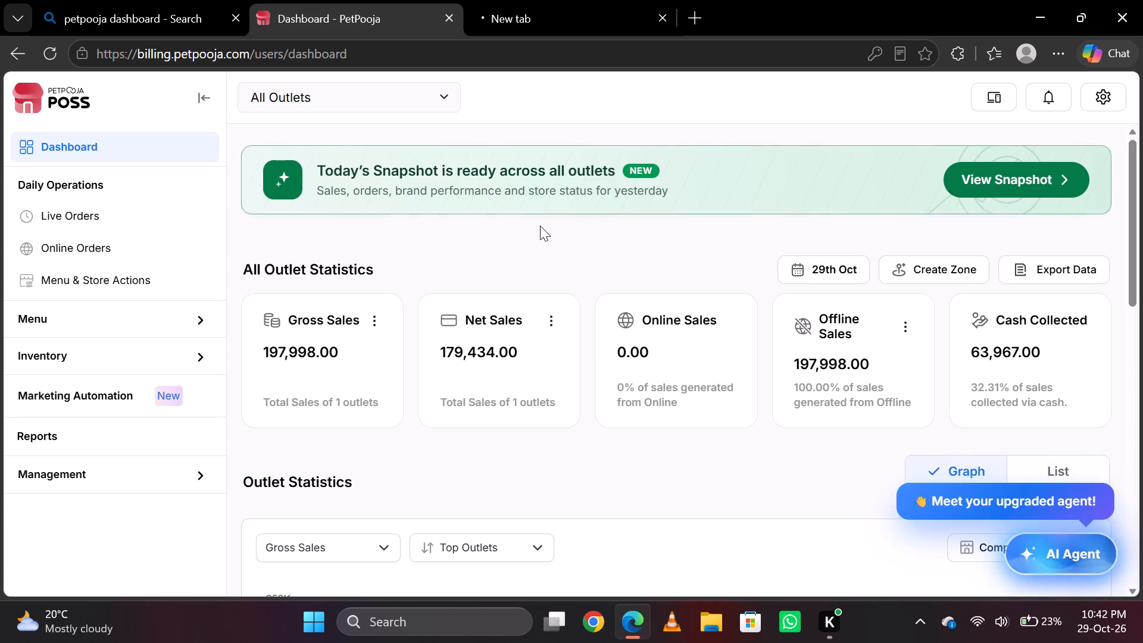
Search the web for "whatsapp web" in a new browser tab.
click(704, 21)
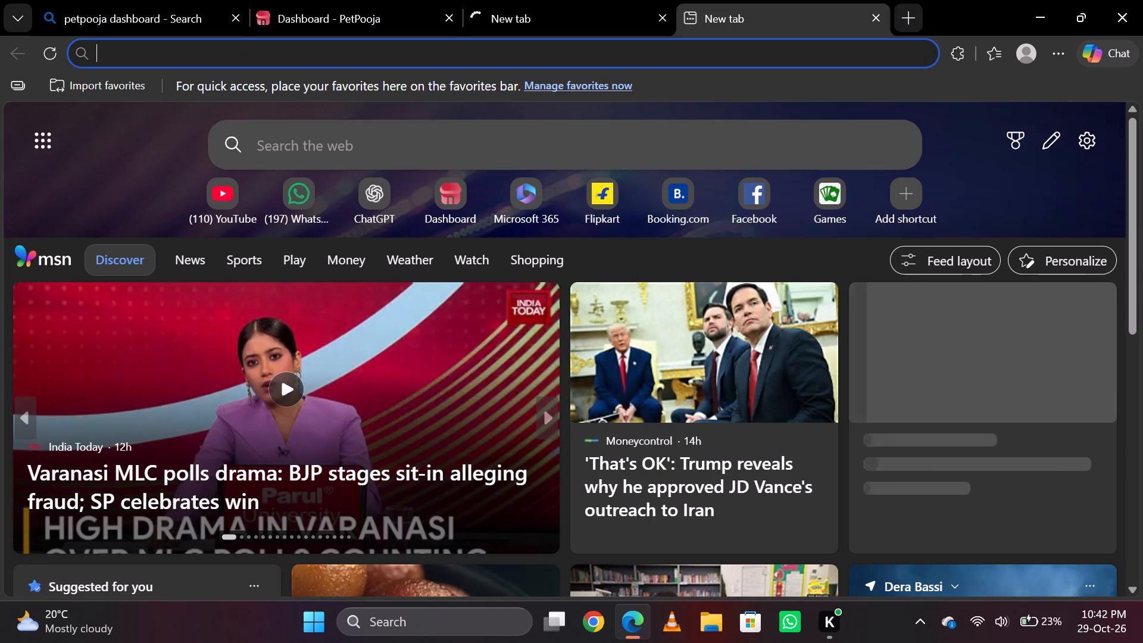
click(439, 52)
click(259, 117)
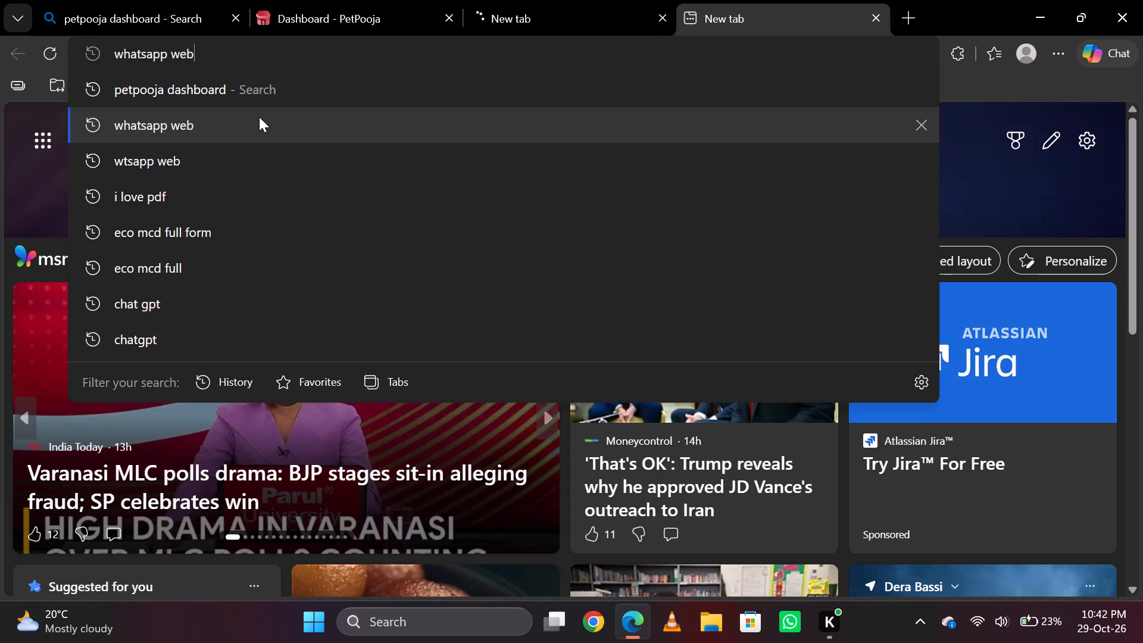